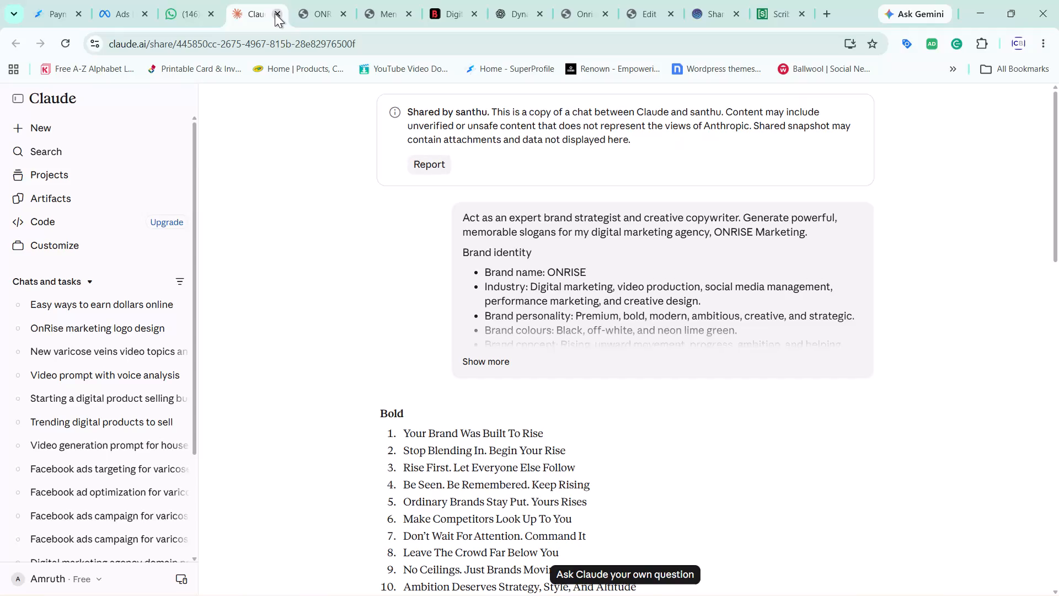
Close the shared Claude chat containing the ONRISE slogan ideas.
click(275, 13)
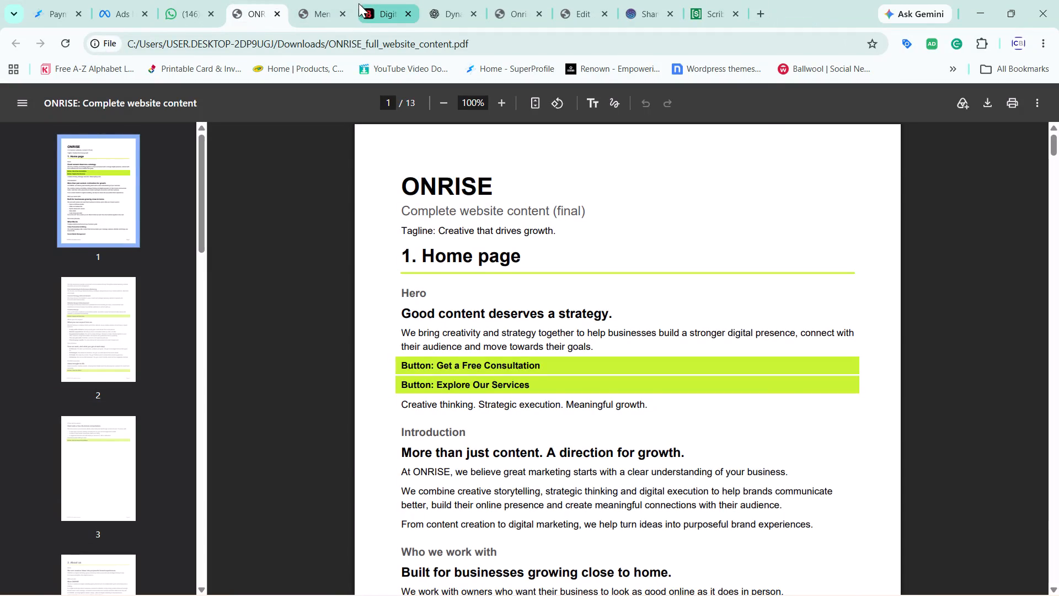
Bring up the onrisemarketing.in home page among the open sites and reload it to check its current version.
click(378, 17)
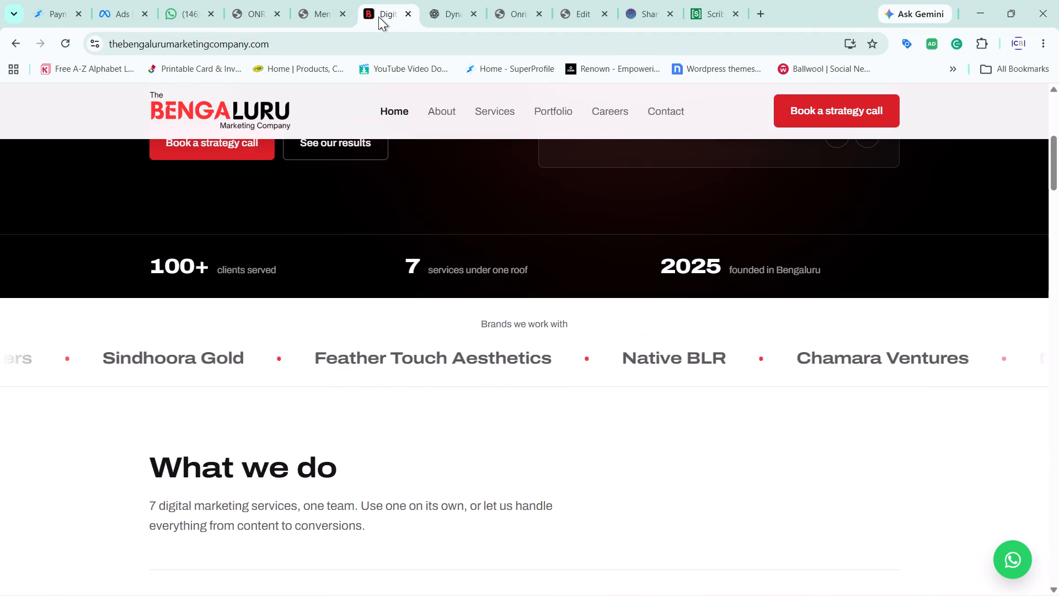
click(530, 7)
scroll(407, 220, up, 1)
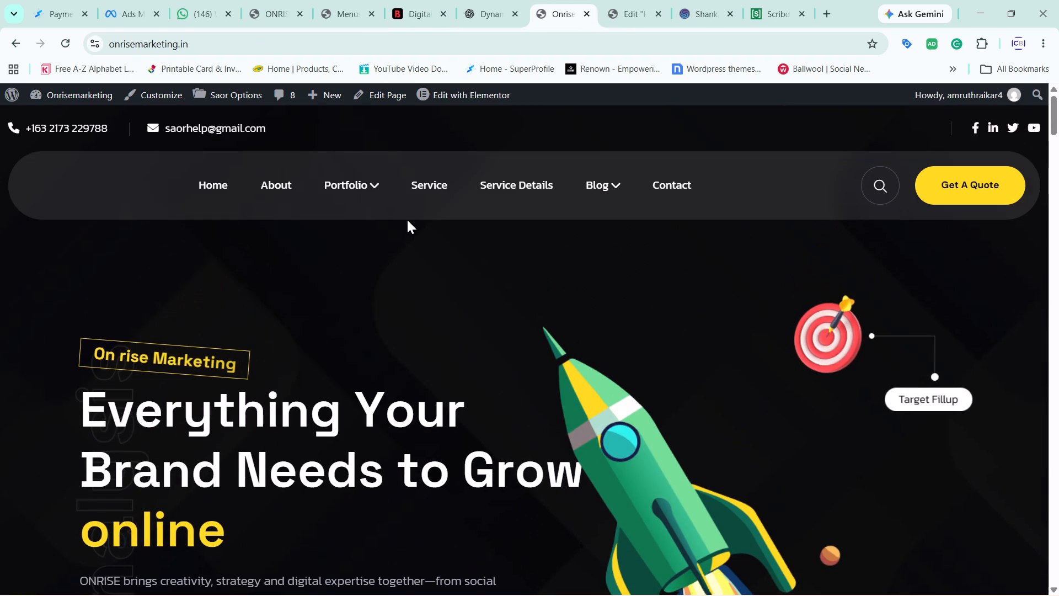
click(65, 40)
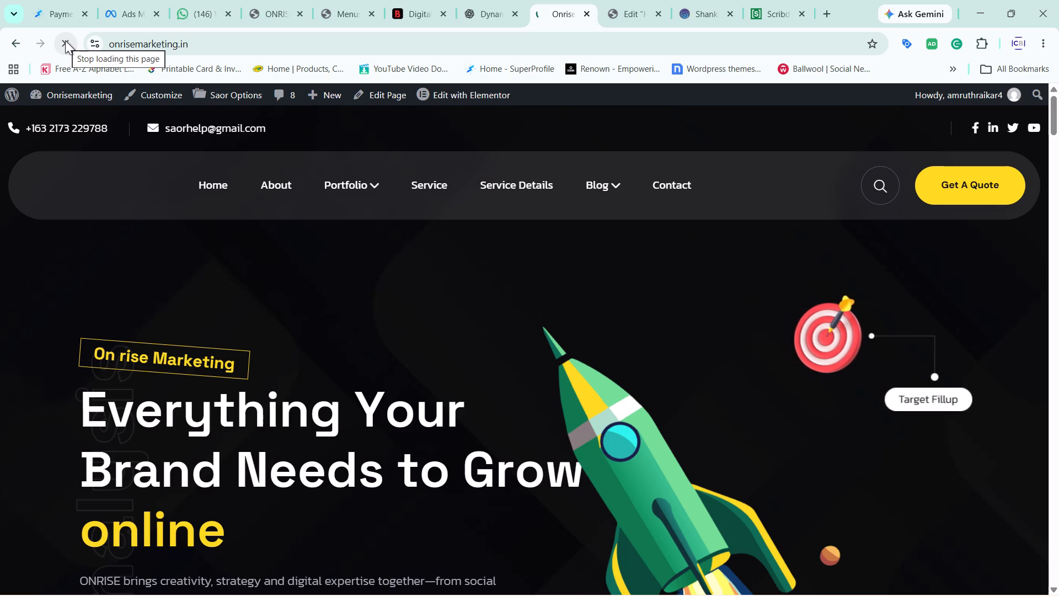
scroll(65, 40, down, 4)
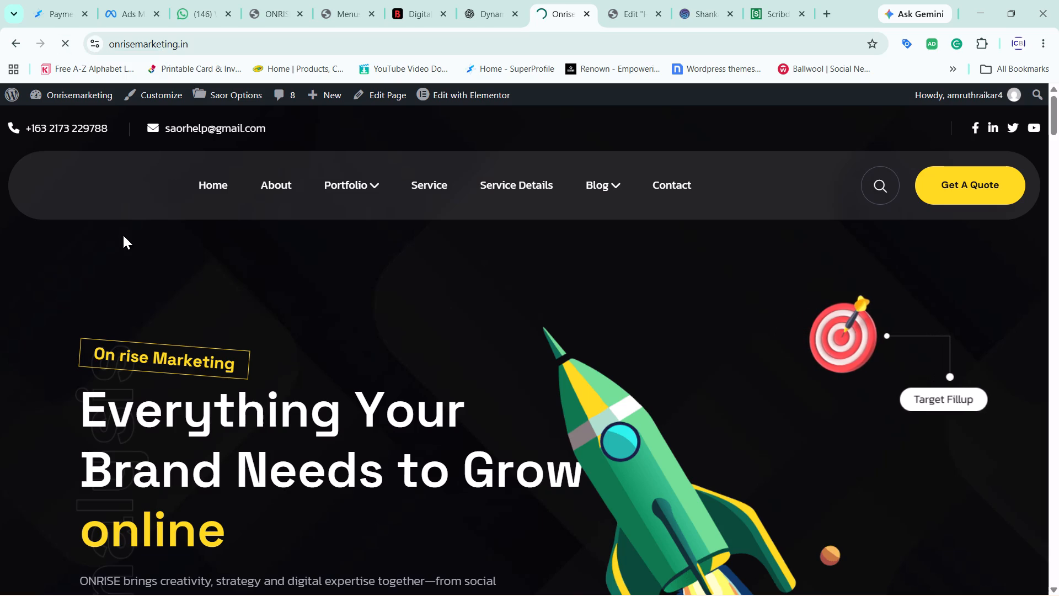
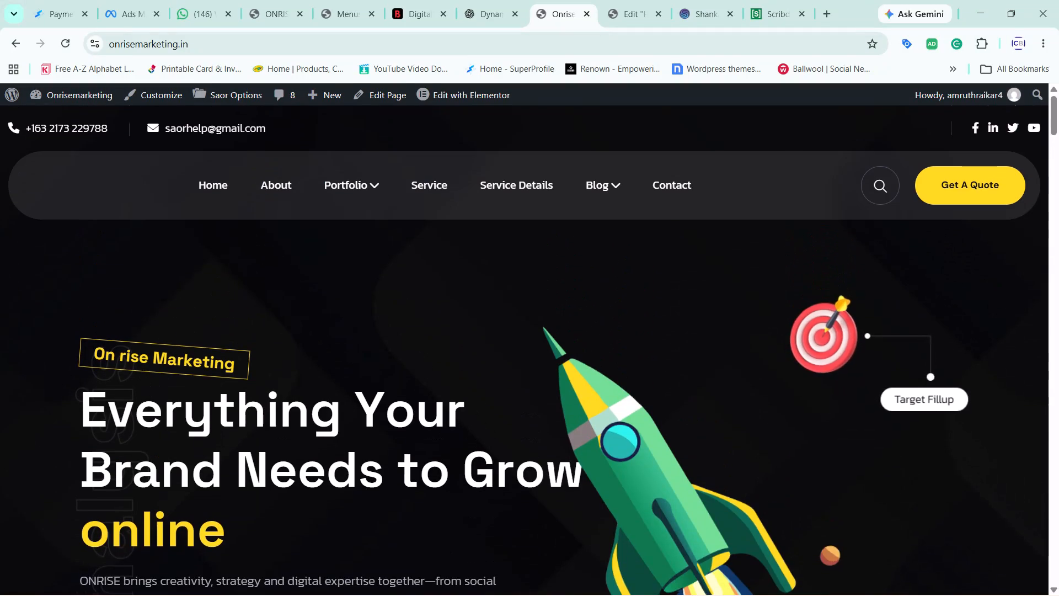
Review the ONRISE home page from the hero banner through the customer logos, About Us and services sections.
scroll(344, 284, down, 1)
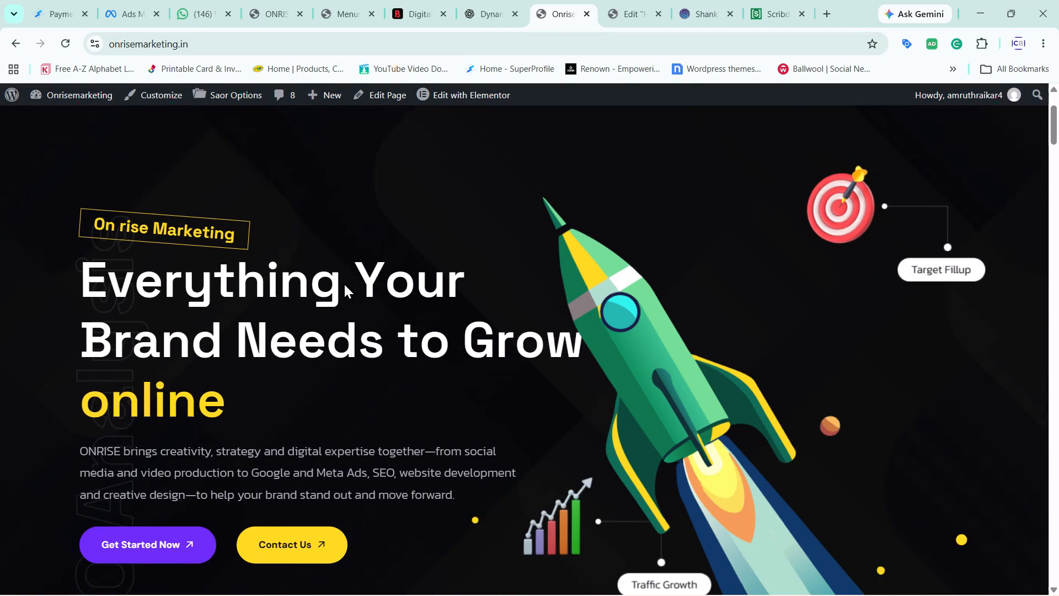
scroll(344, 284, down, 6)
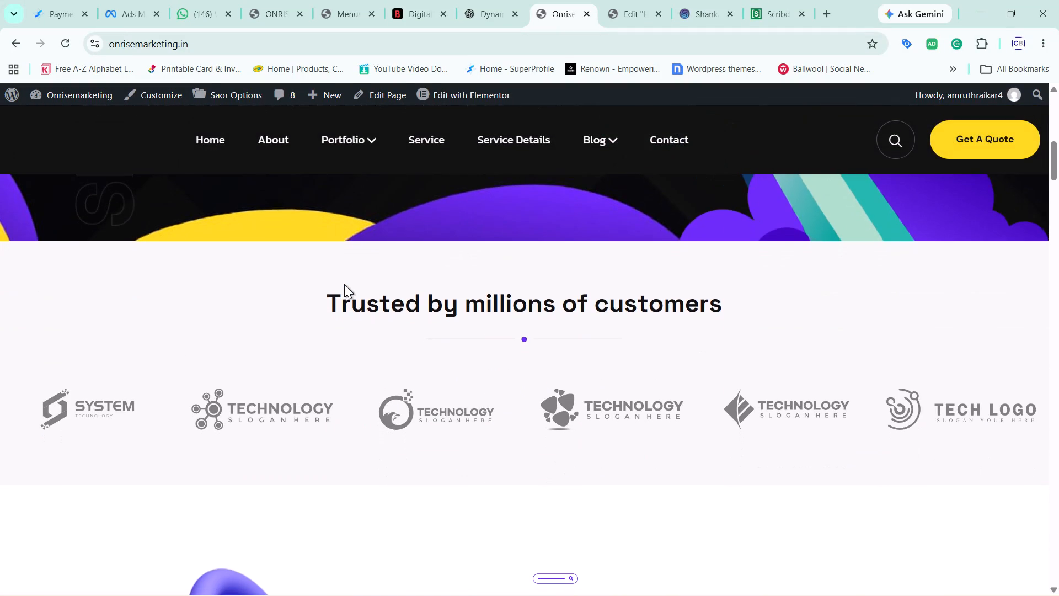
scroll(344, 284, down, 2)
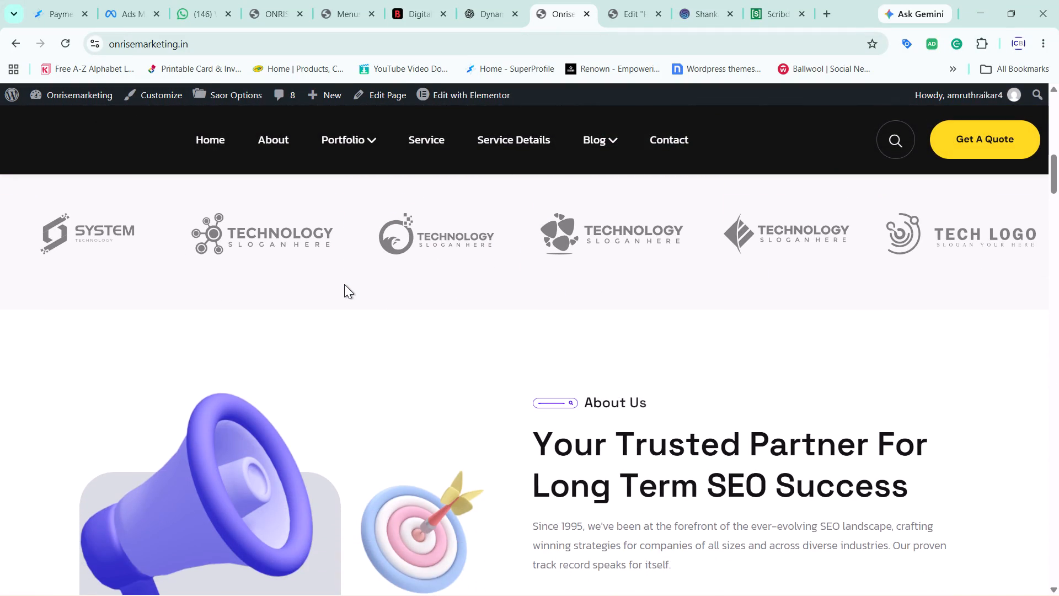
scroll(344, 284, down, 3)
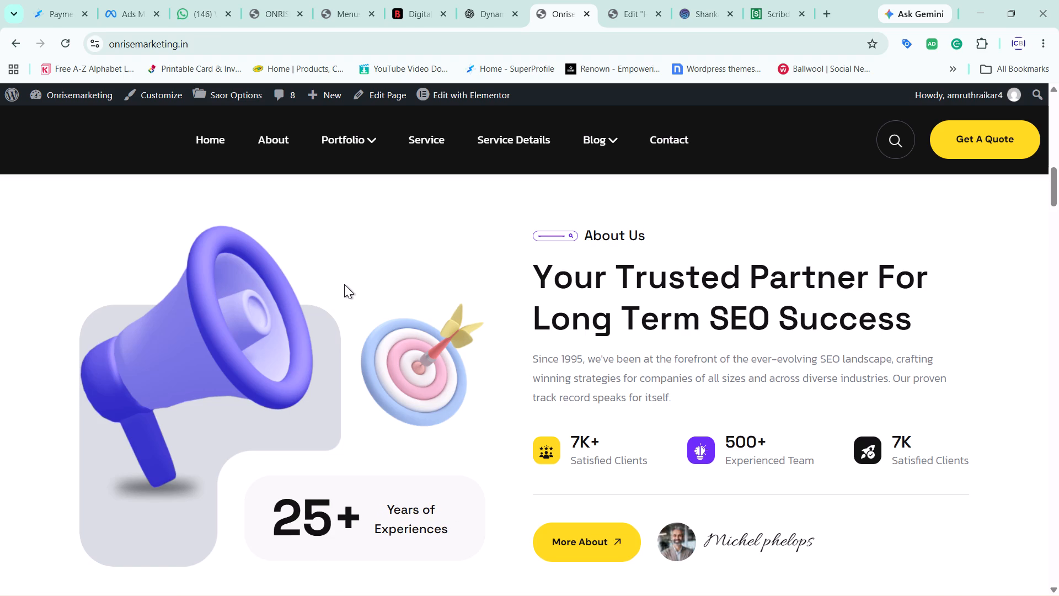
scroll(344, 284, up, 1)
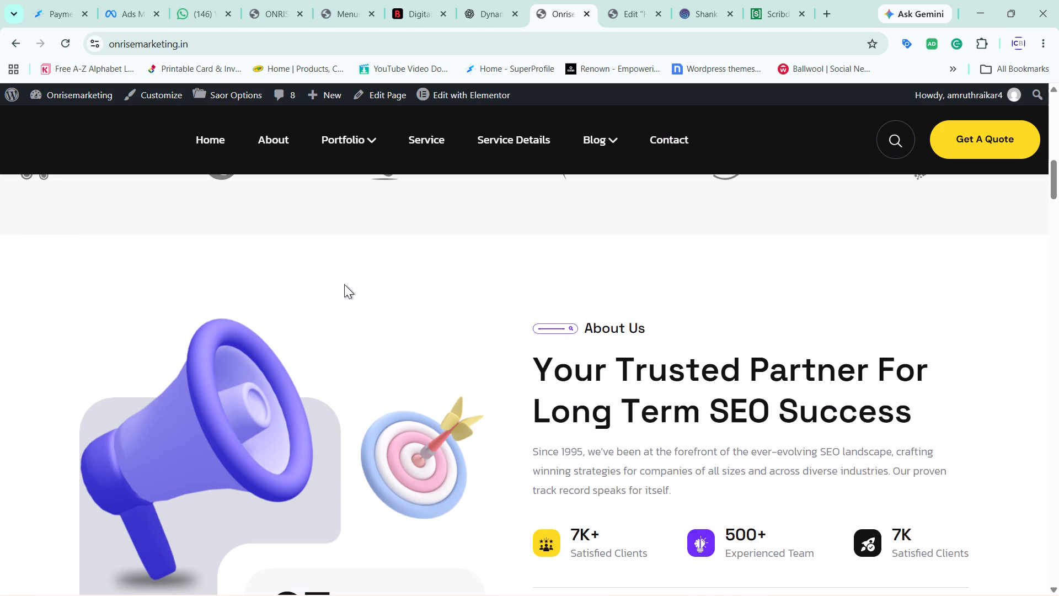
scroll(344, 284, up, 1)
scroll(344, 284, down, 4)
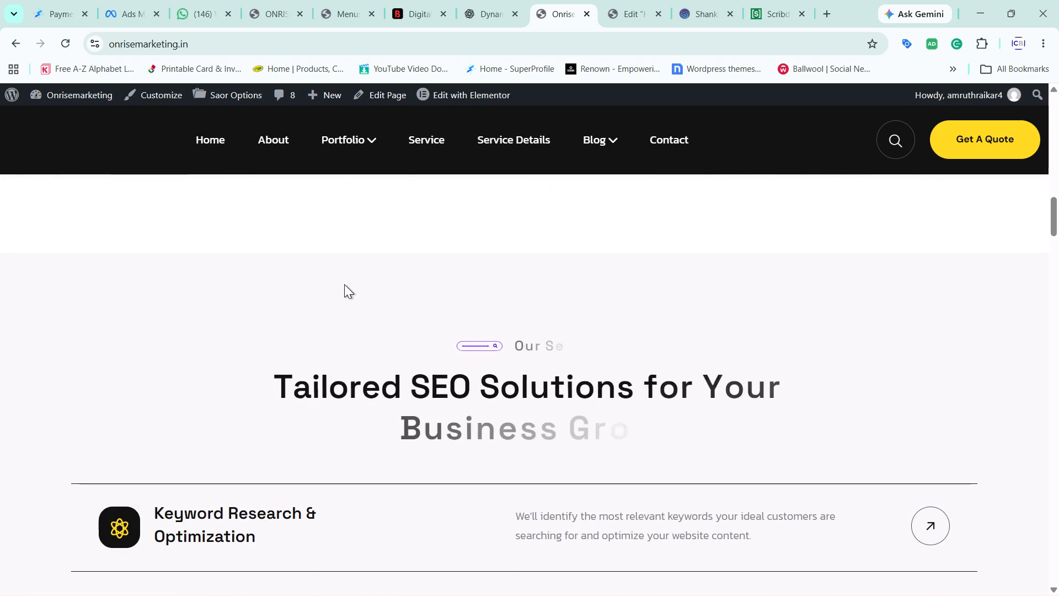
scroll(344, 284, down, 2)
scroll(344, 284, up, 4)
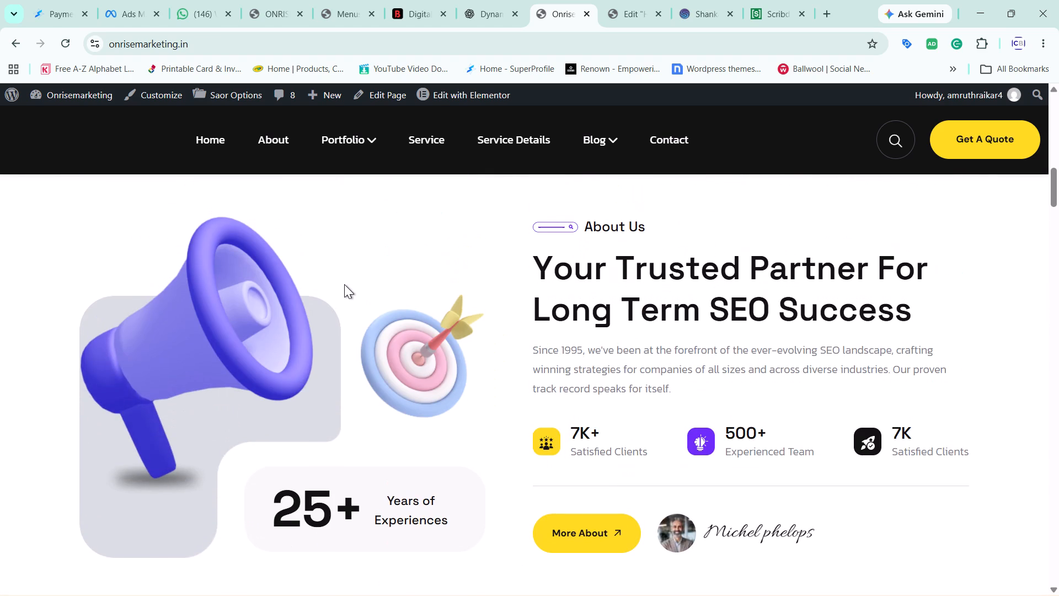
scroll(494, 349, up, 1)
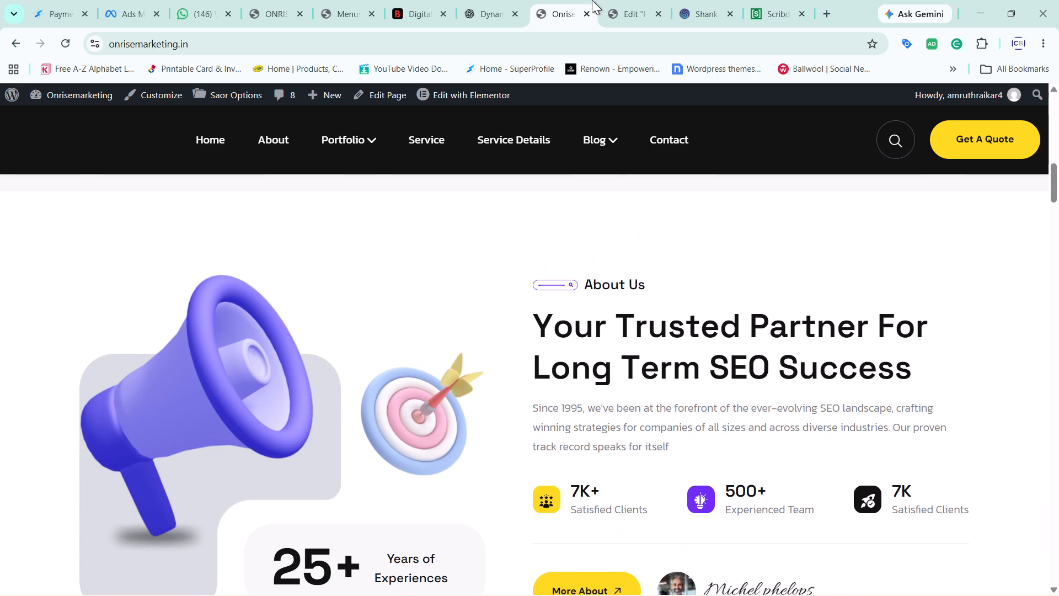
Switch to The Bengaluru Marketing Company website and examine its home page's statistics, brands and What we do sections for reference.
click(424, 2)
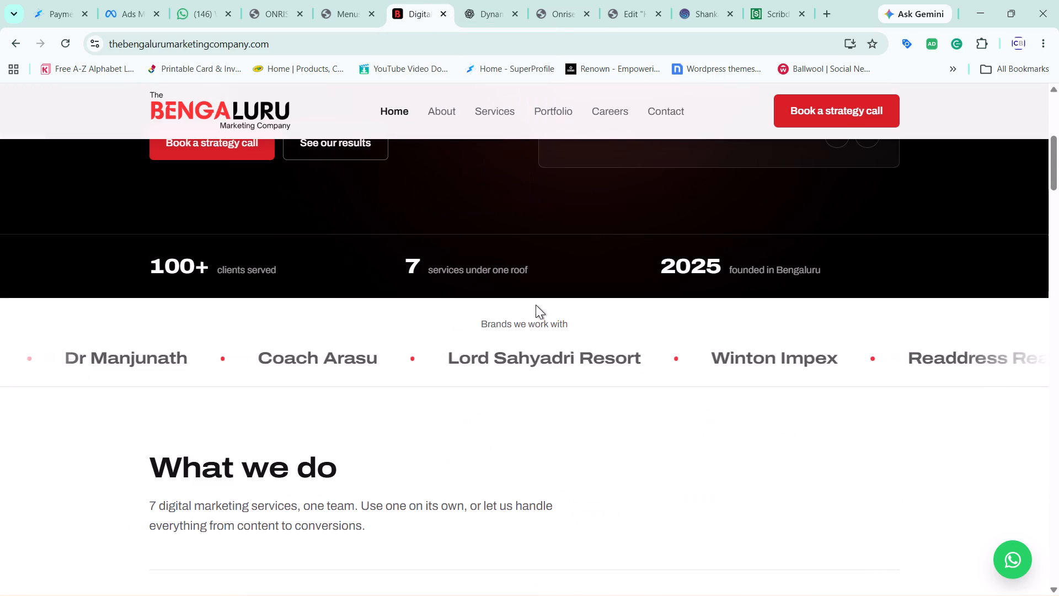
scroll(536, 305, up, 4)
scroll(536, 305, down, 5)
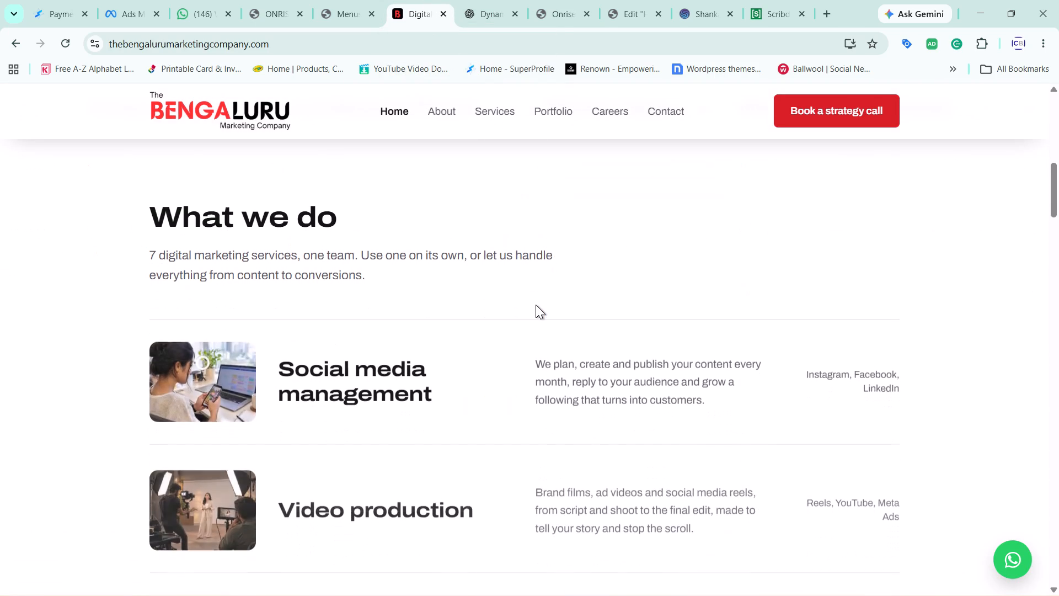
scroll(536, 305, up, 1)
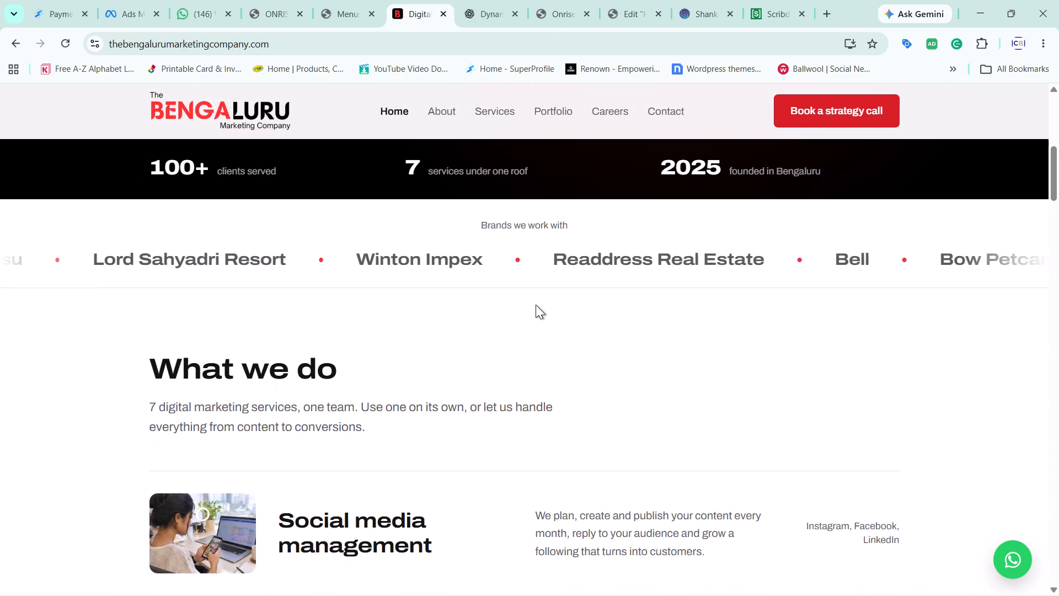
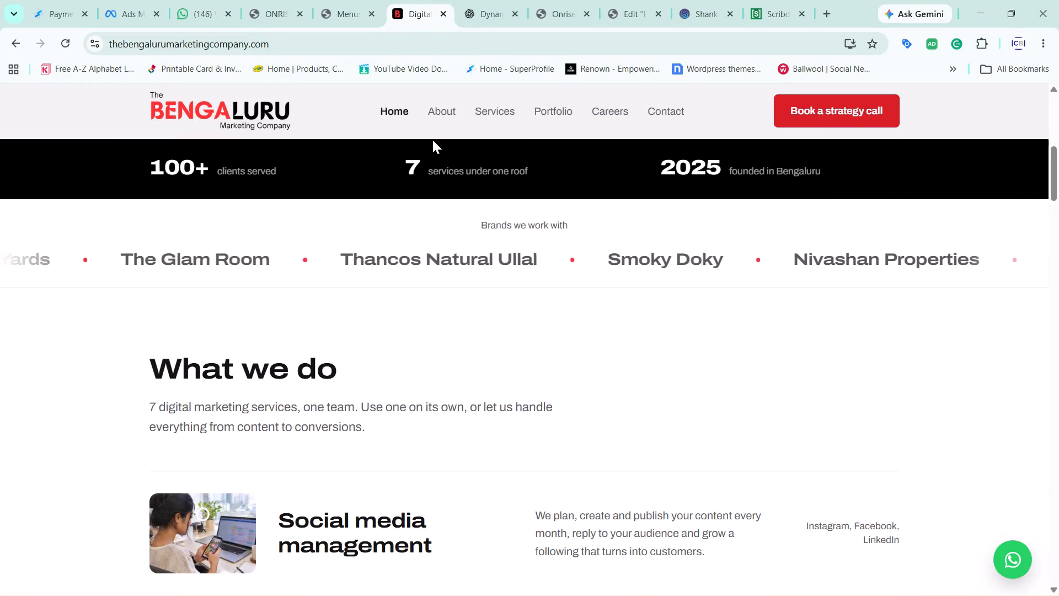
Examine The Bengaluru Marketing Company home page's full What we do services list and Industries we know well section, returning to the hero banner.
scroll(467, 300, up, 13)
scroll(467, 300, down, 4)
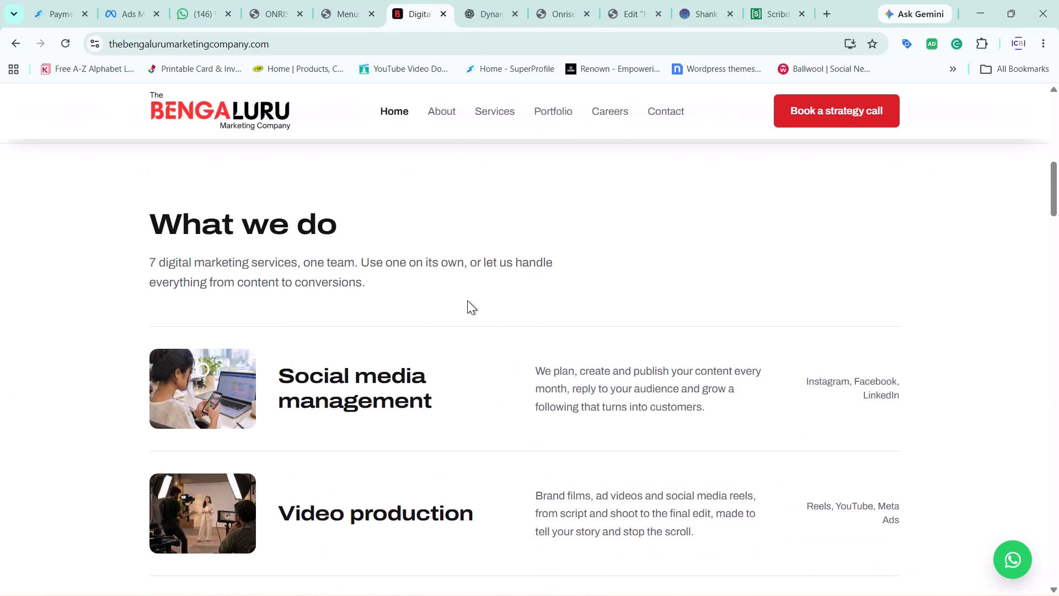
scroll(467, 300, down, 4)
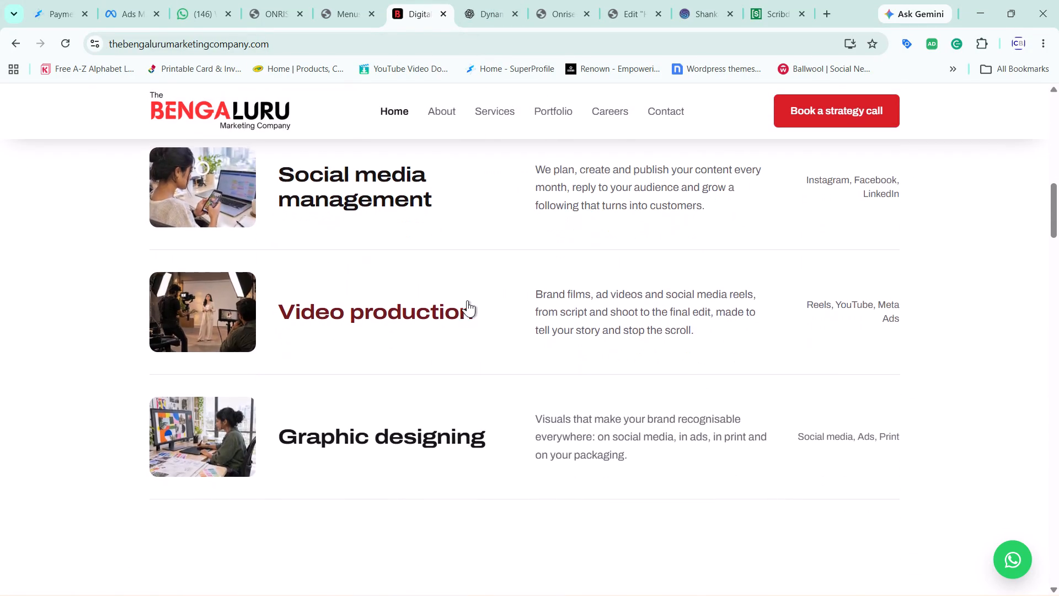
scroll(467, 300, down, 5)
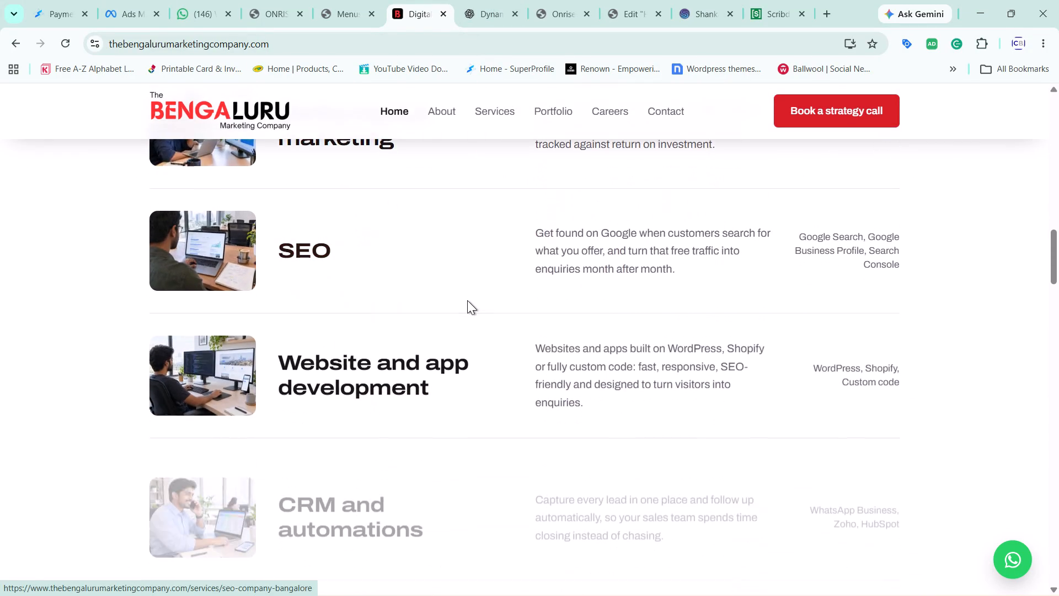
scroll(467, 300, down, 4)
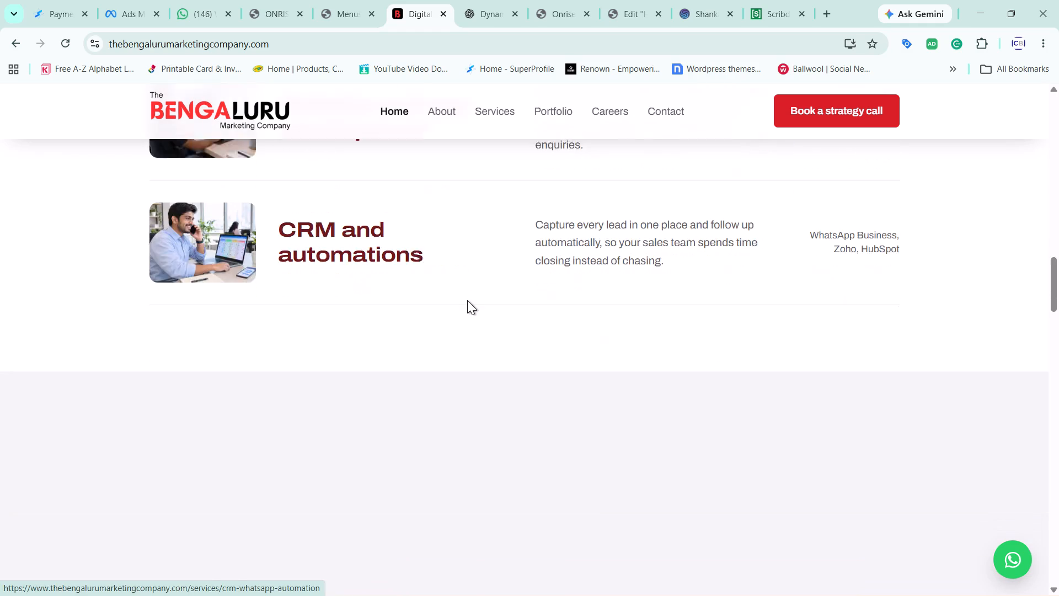
scroll(467, 300, down, 1)
scroll(467, 300, up, 2)
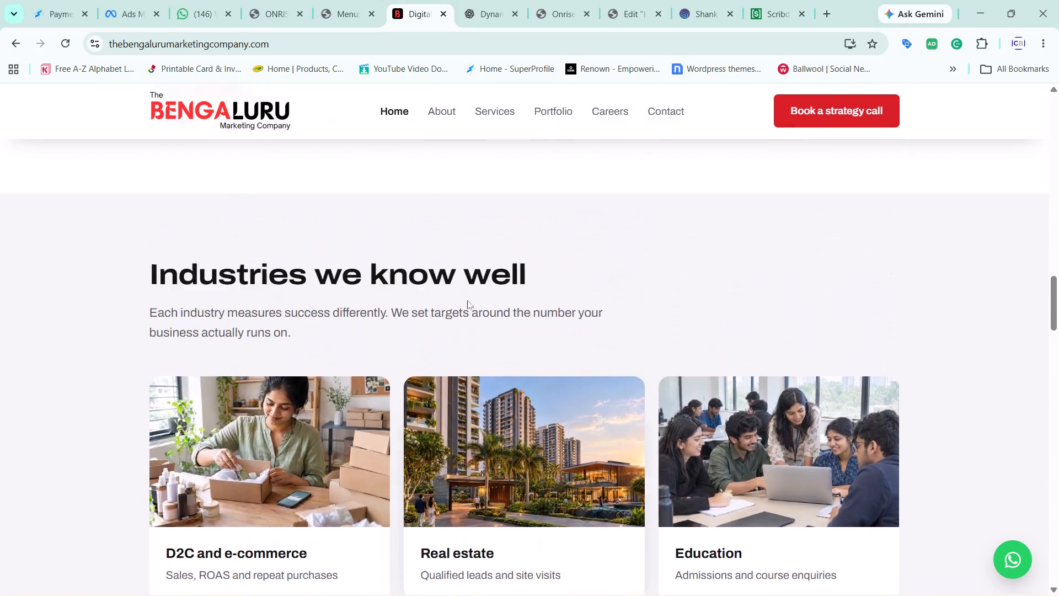
scroll(467, 300, up, 7)
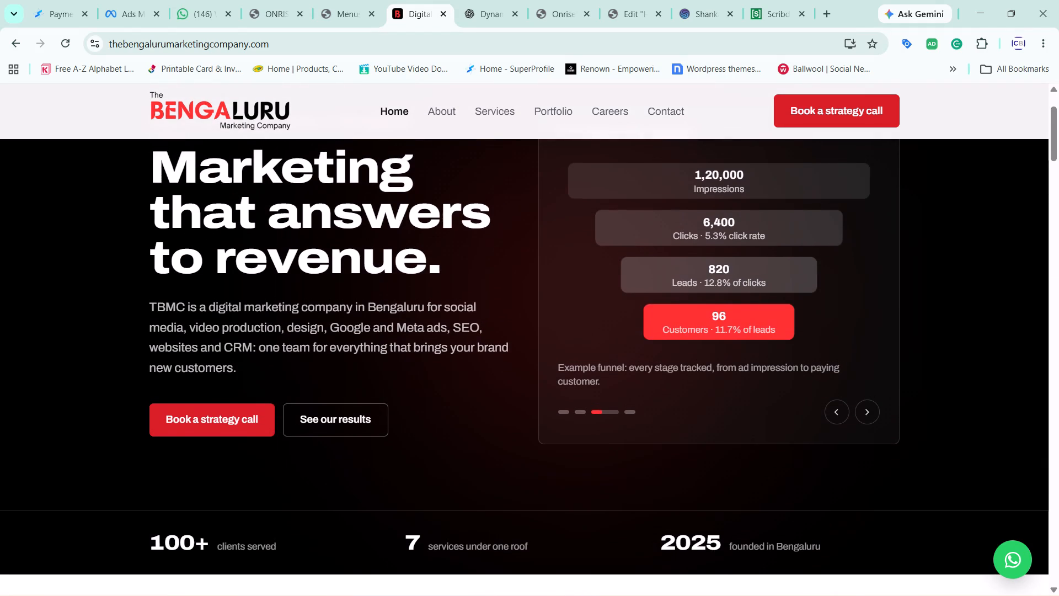
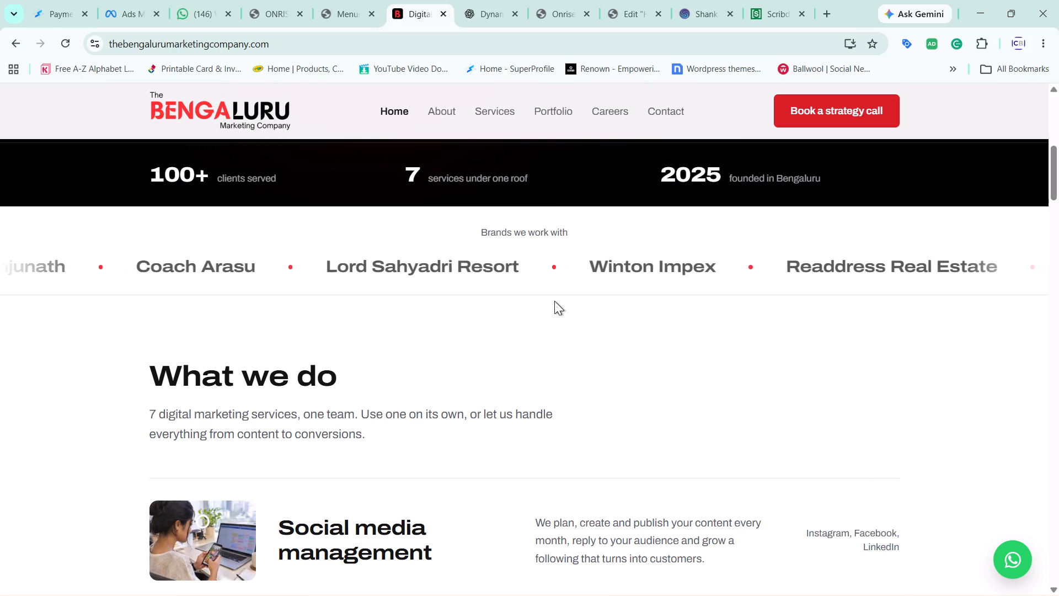
In the Elementor editor, open the Client Logos widget below the hero banner and select its entire title text for editing.
click(616, 0)
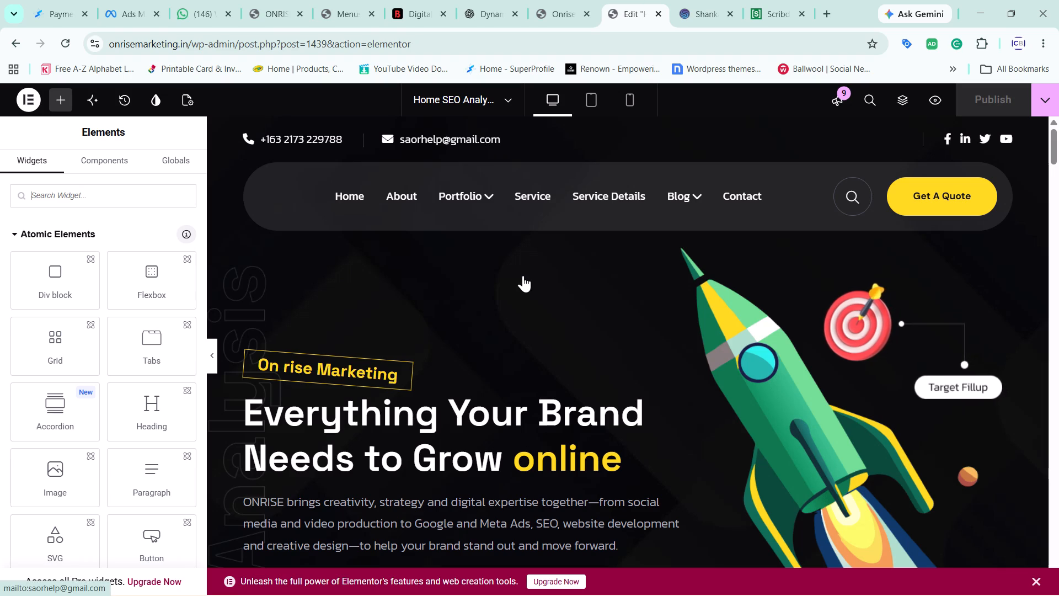
scroll(523, 275, down, 7)
scroll(523, 275, up, 2)
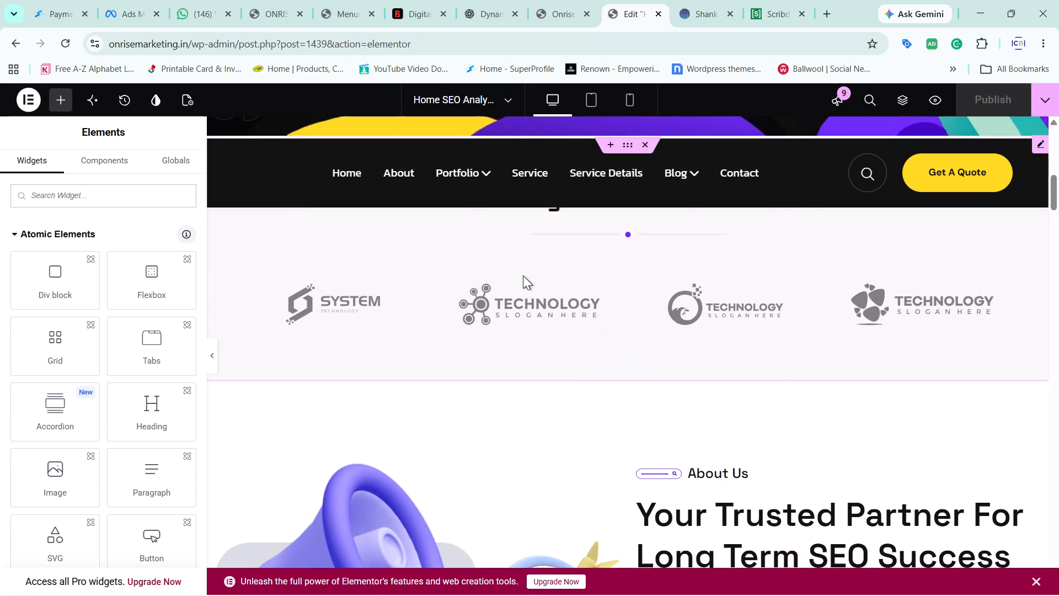
scroll(557, 338, up, 2)
click(568, 348)
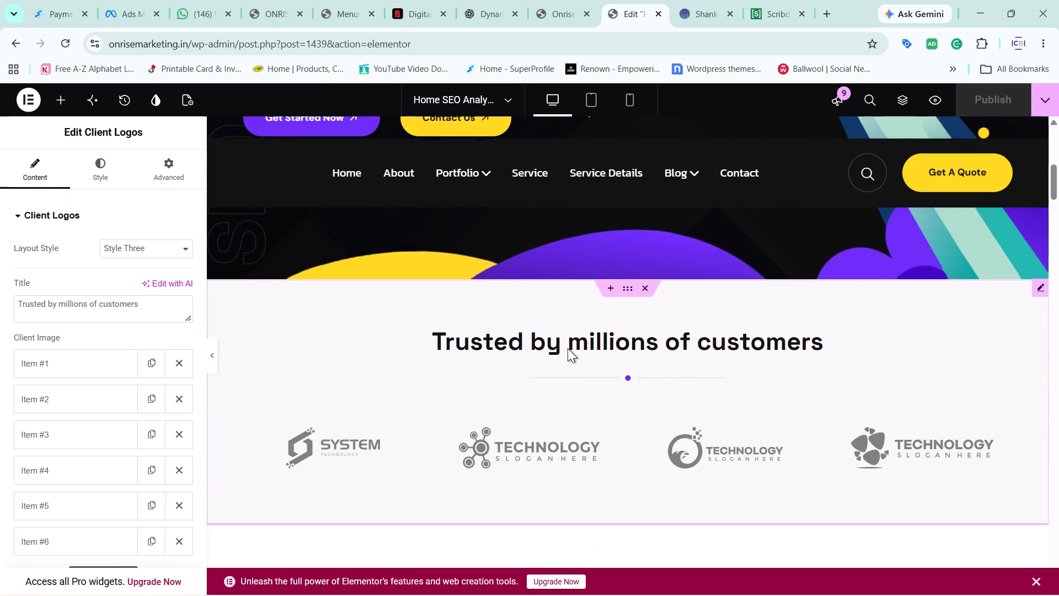
triple_click(141, 307)
click(141, 307)
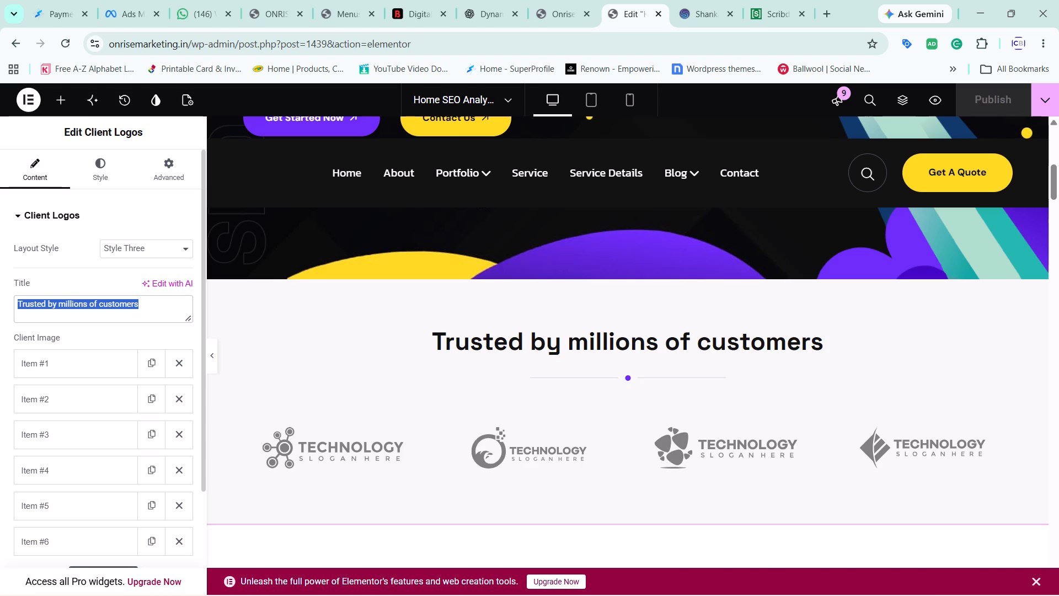
Replace the Client Logos widget's title with "Brand we work with".
key(Delete)
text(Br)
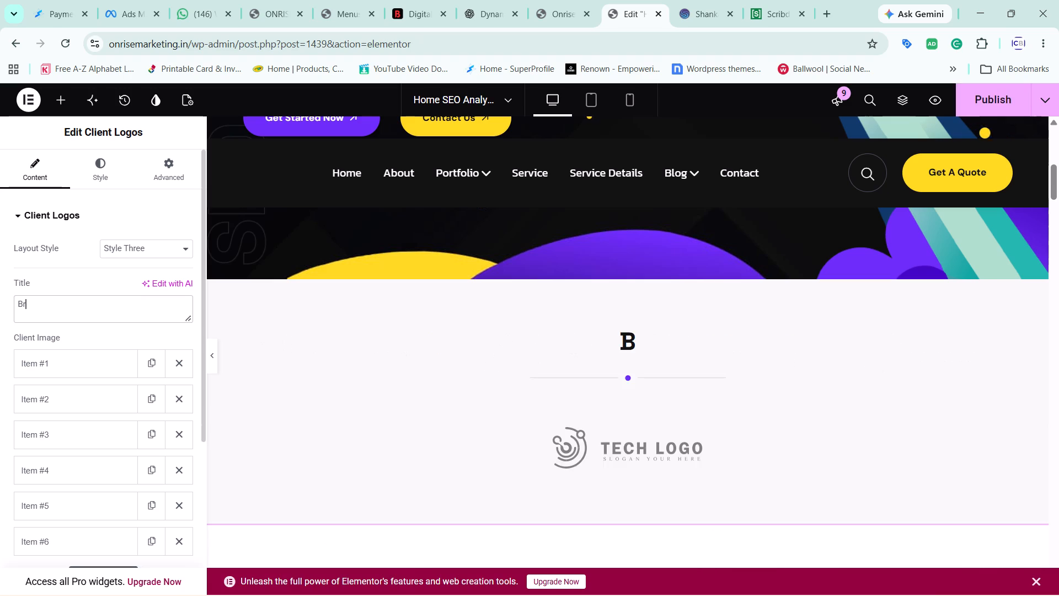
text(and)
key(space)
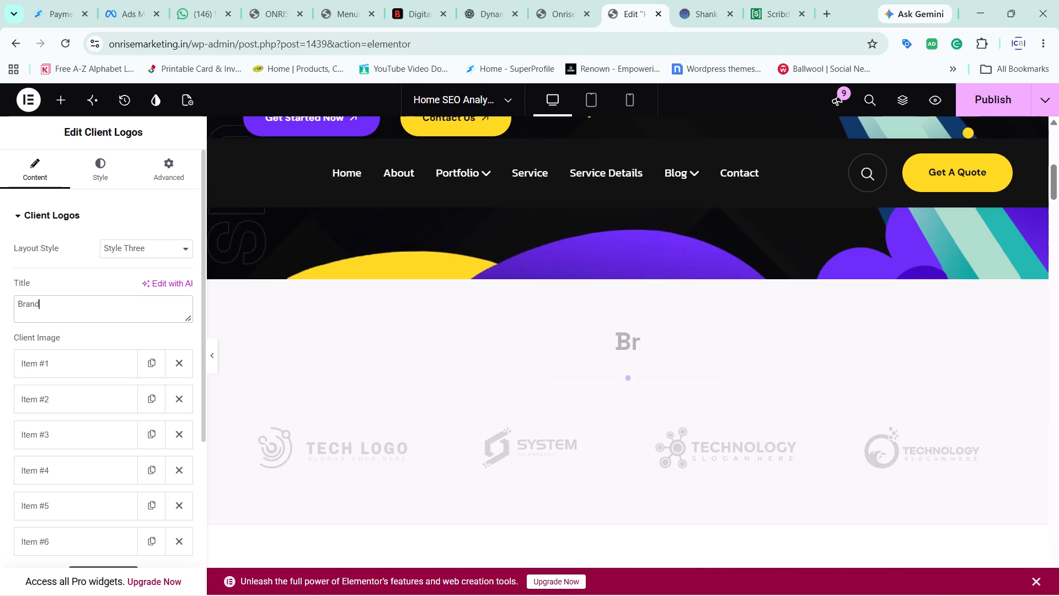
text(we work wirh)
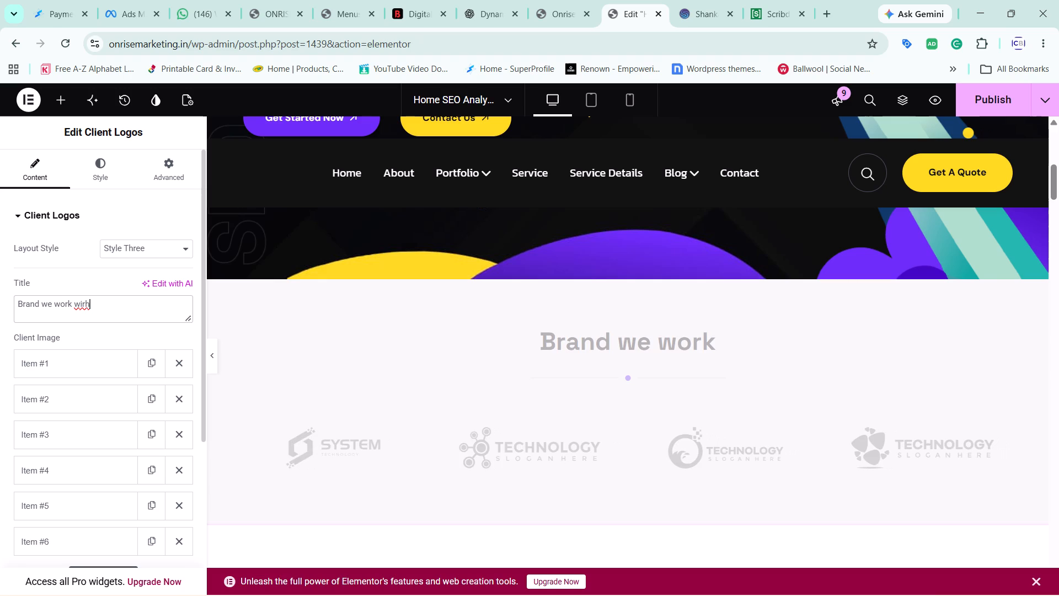
drag(71, 305, 151, 299)
key(Delete)
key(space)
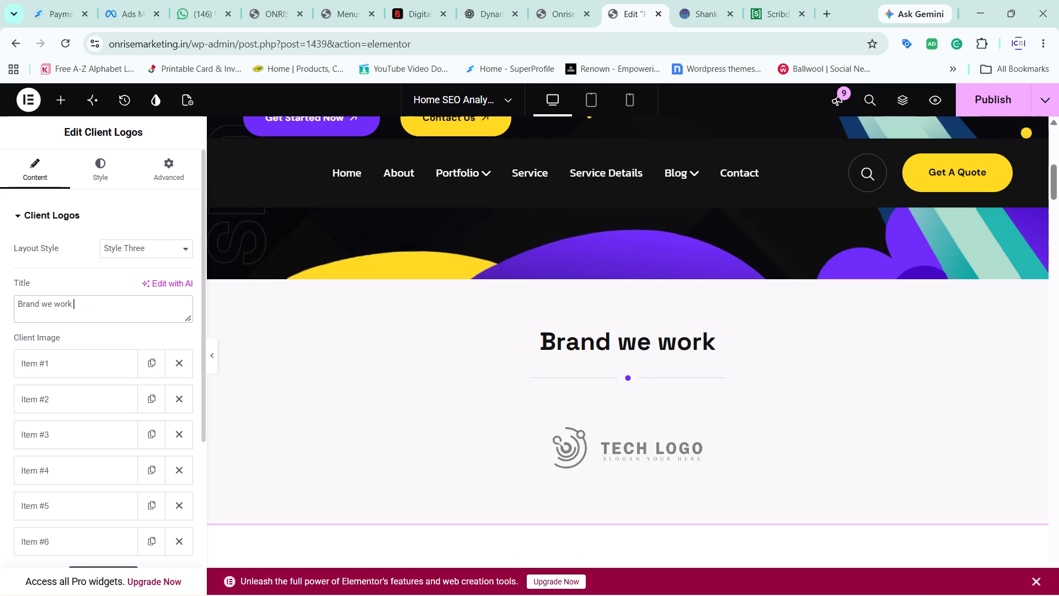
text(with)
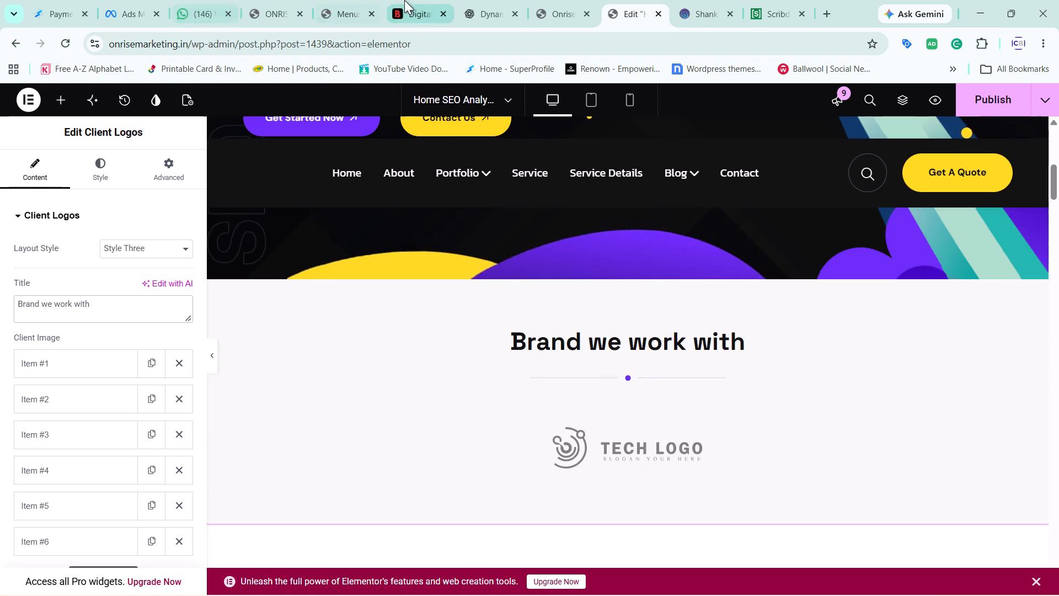
Switch to the Shankara Online Solutions website to examine its home page for reference.
click(689, 7)
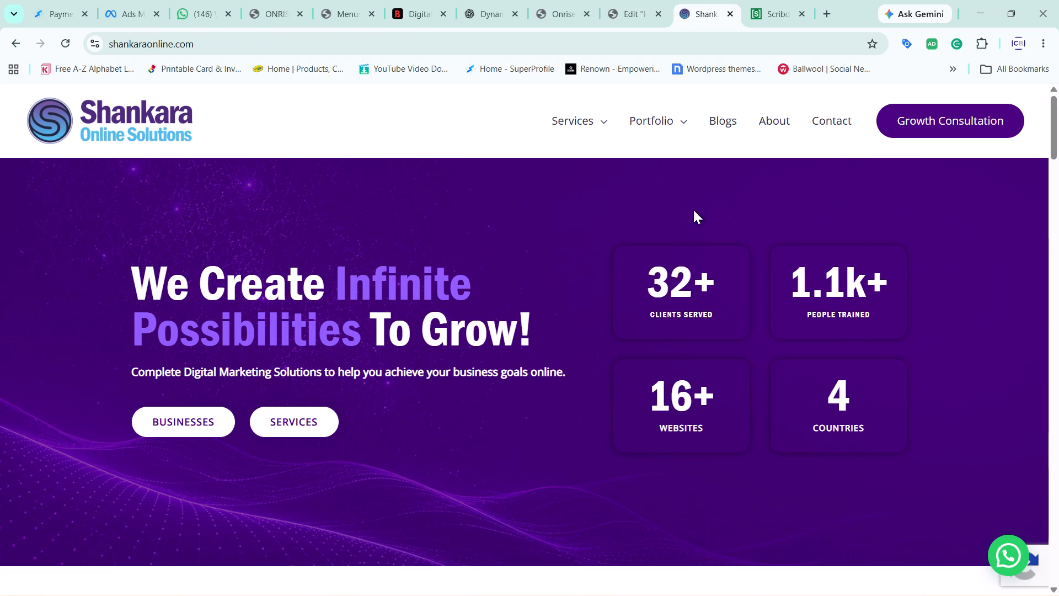
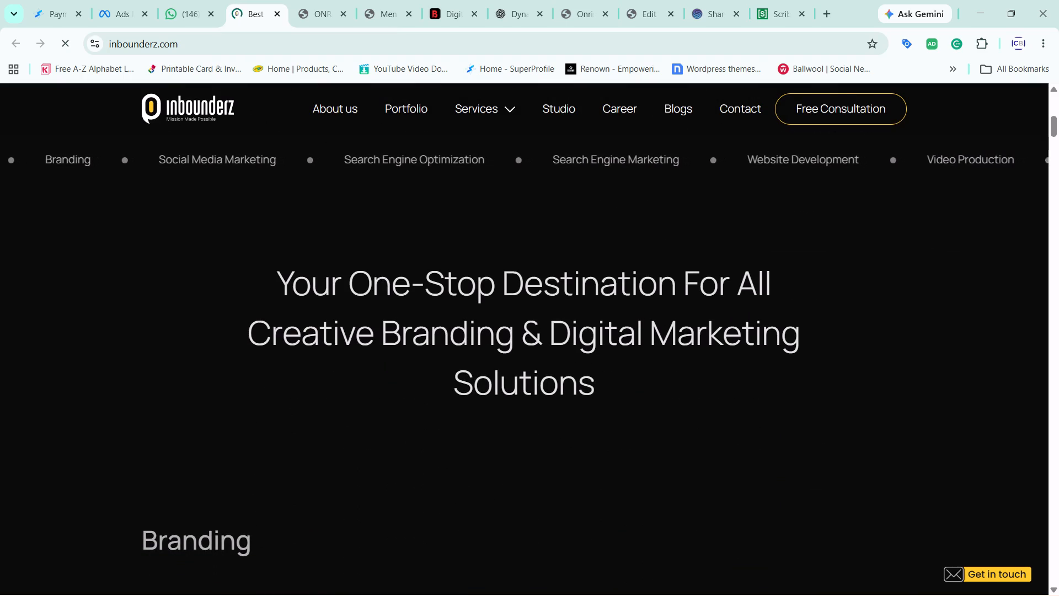
Examine the Inbounderz home page around its scrolling services strip and main headline for reference, dismissing the enquiry form.
scroll(379, 279, up, 1)
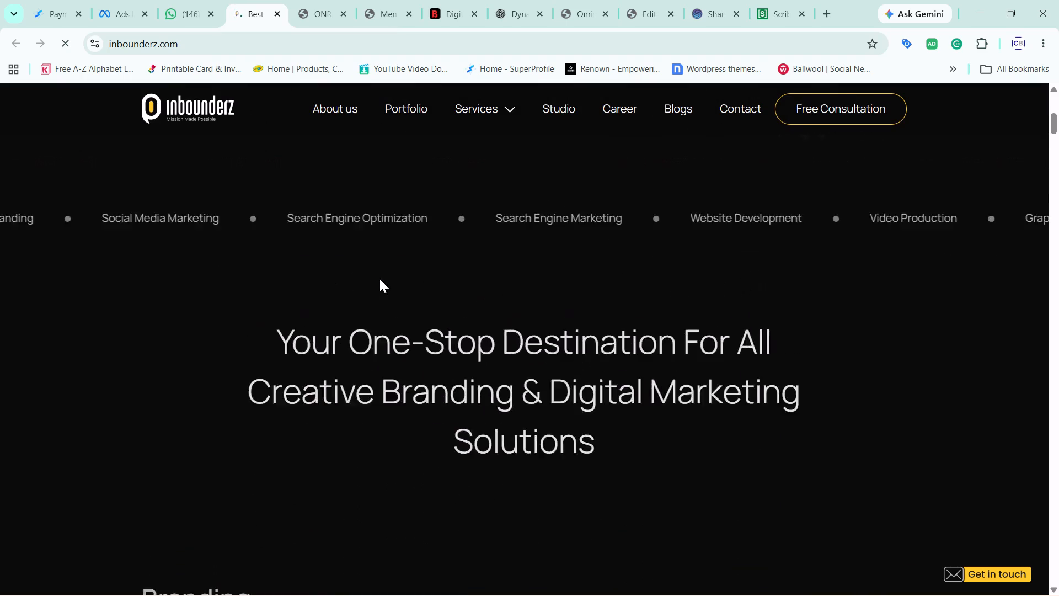
scroll(379, 279, up, 3)
scroll(379, 279, down, 2)
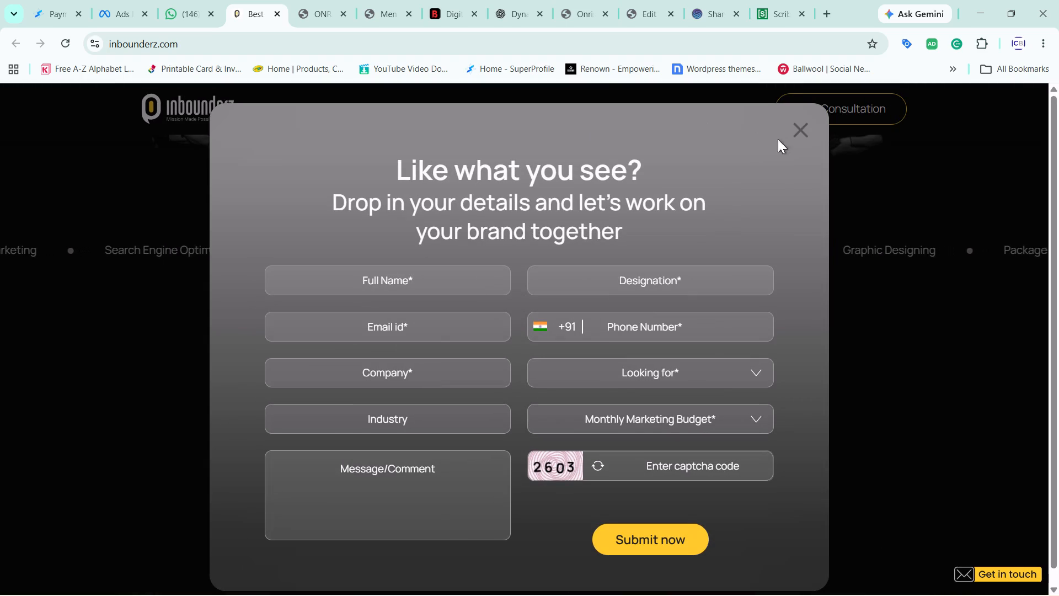
click(807, 127)
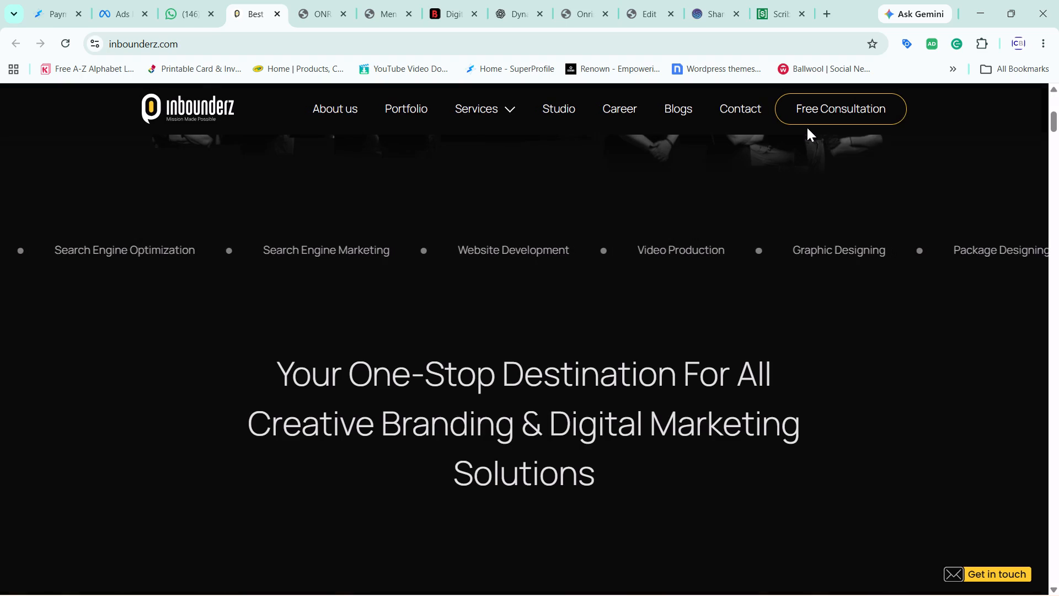
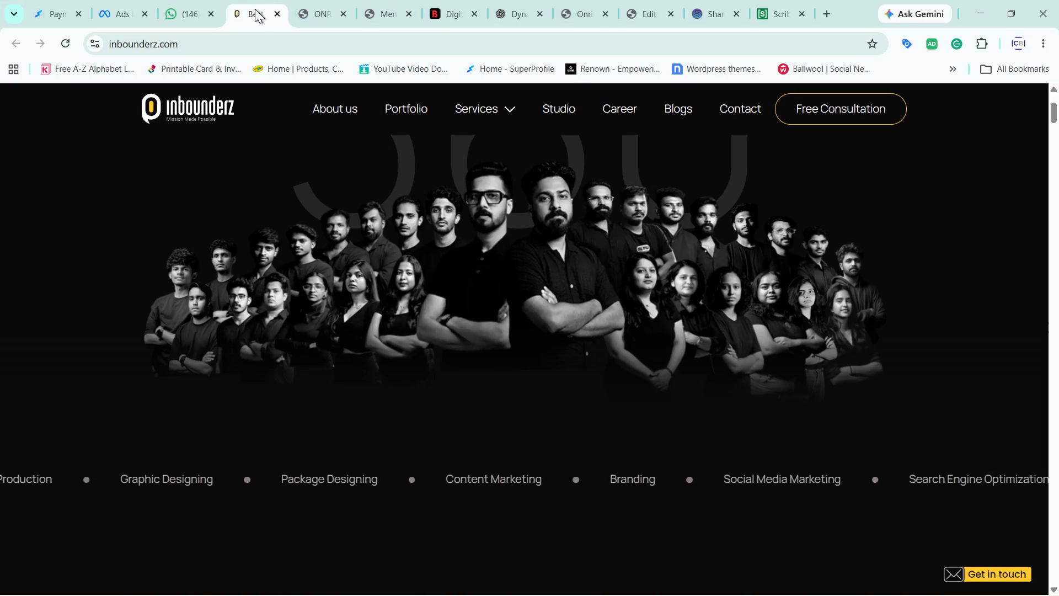
Move the Inbounderz browser tab to the end of the tab row, after the Scribe tab.
drag(255, 9, 783, 18)
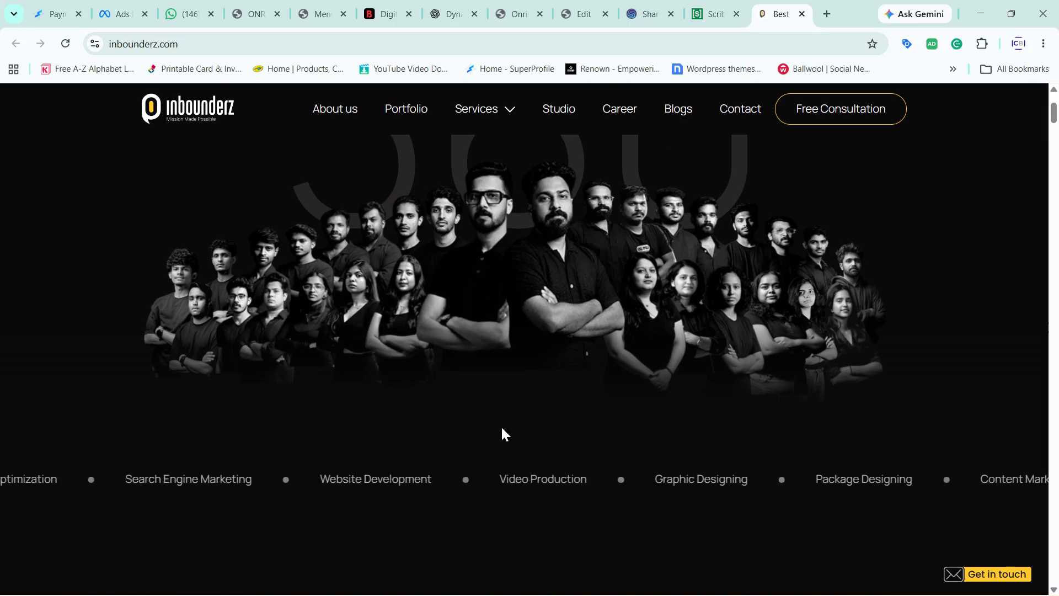
Compare the Inbounderz home page's team banner and scrolling services strip with the live ONRISE home page's hero and customer logos area.
scroll(399, 508, down, 3)
scroll(399, 508, up, 1)
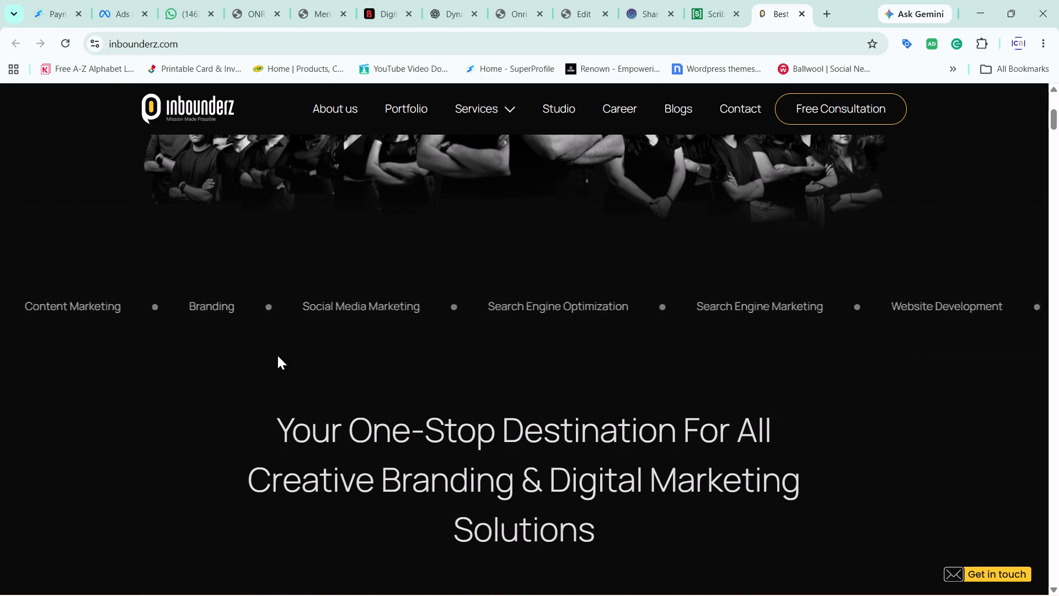
scroll(250, 340, up, 4)
scroll(221, 219, down, 2)
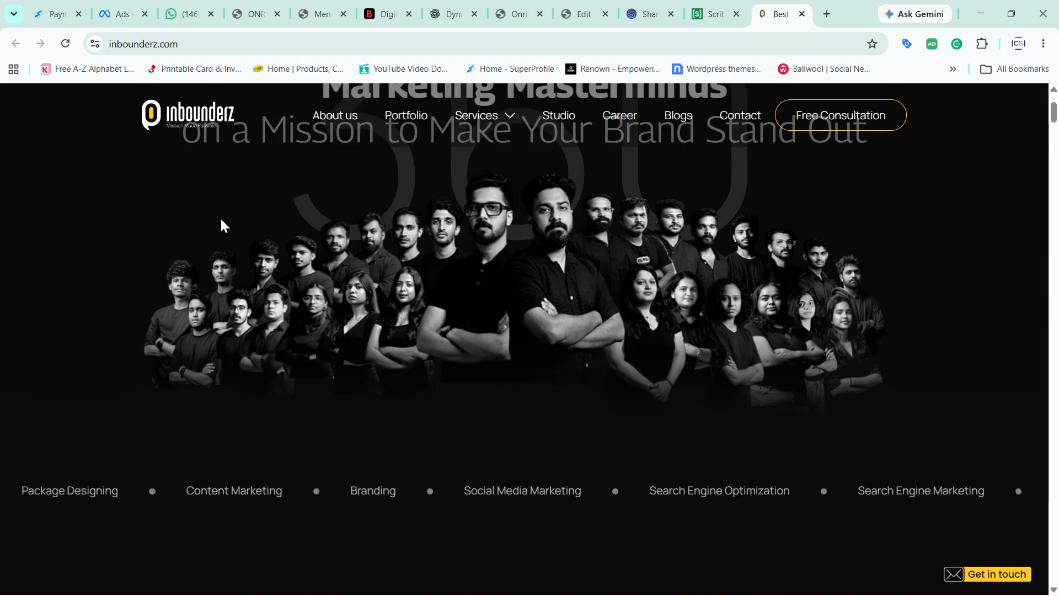
scroll(221, 219, down, 2)
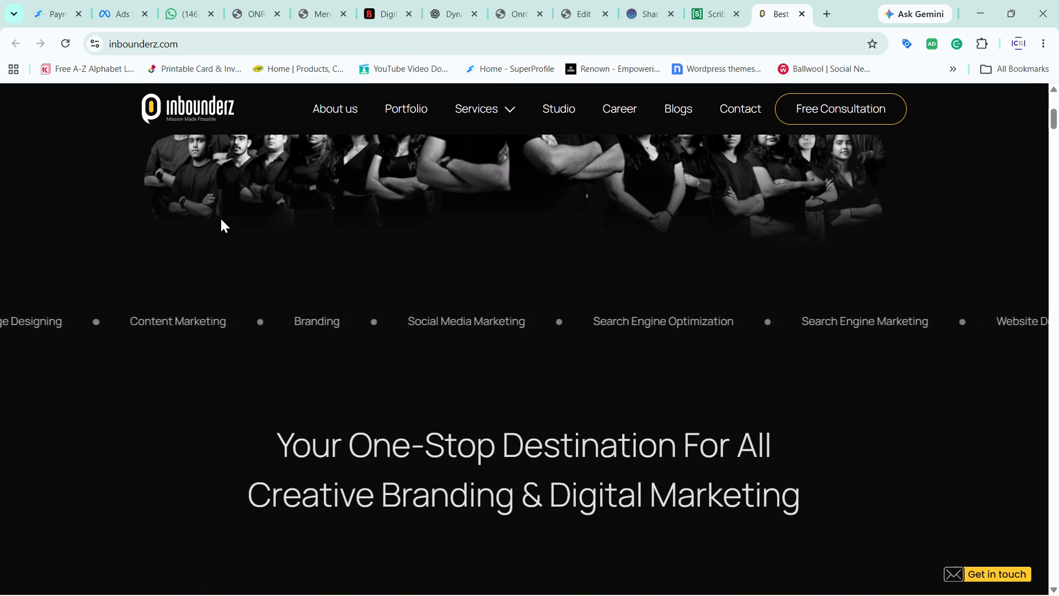
scroll(221, 219, up, 1)
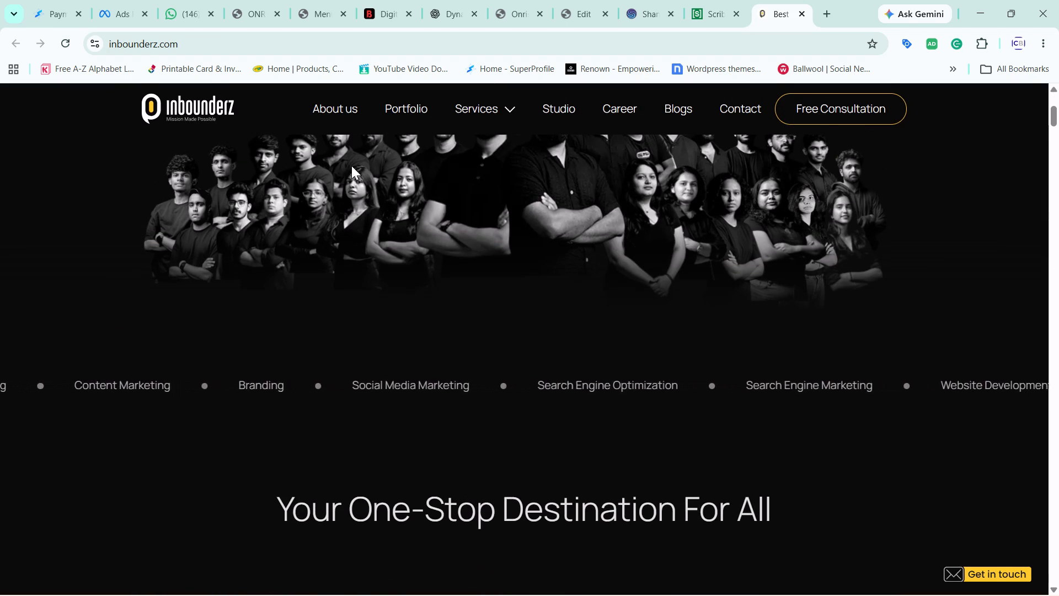
click(529, 3)
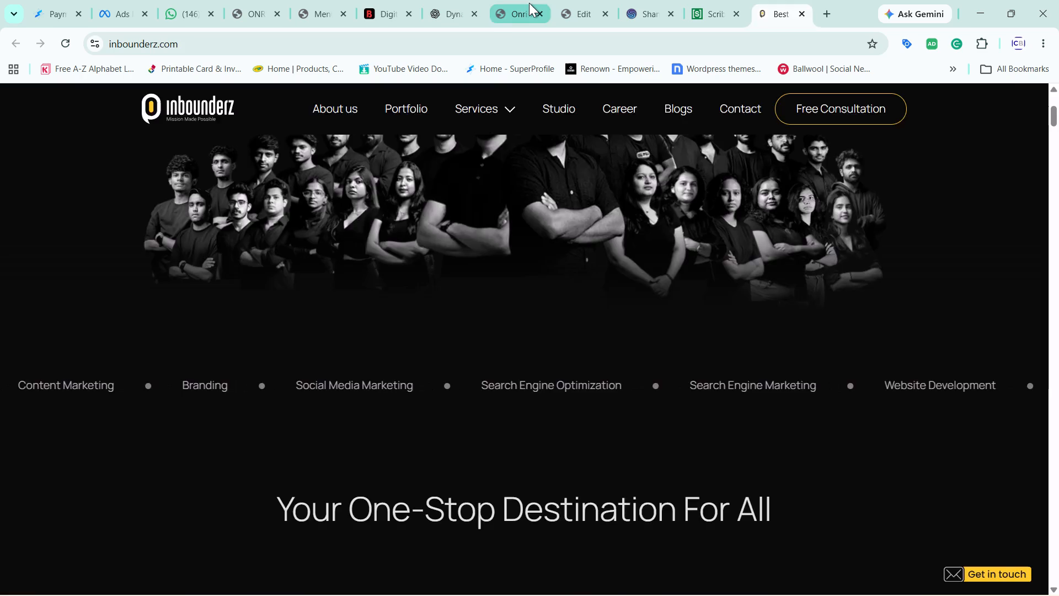
click(529, 3)
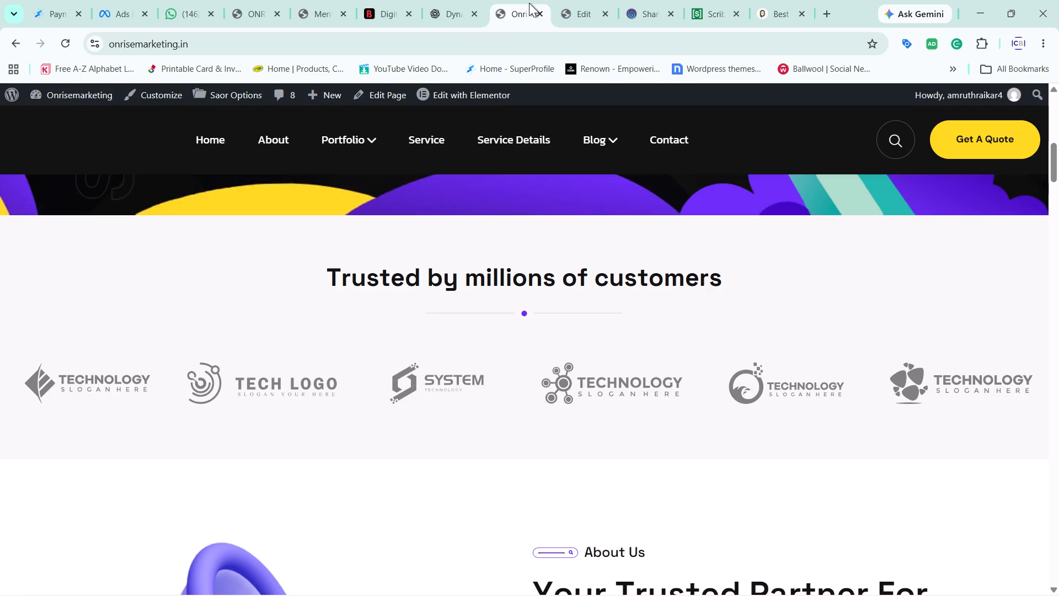
scroll(523, 294, up, 1)
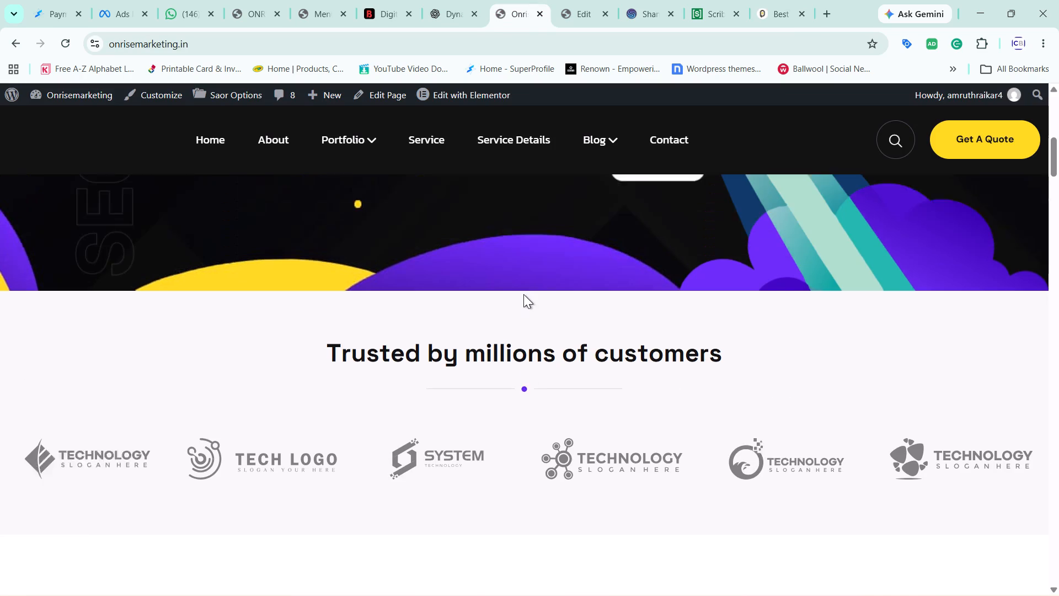
scroll(523, 294, up, 2)
scroll(523, 294, down, 4)
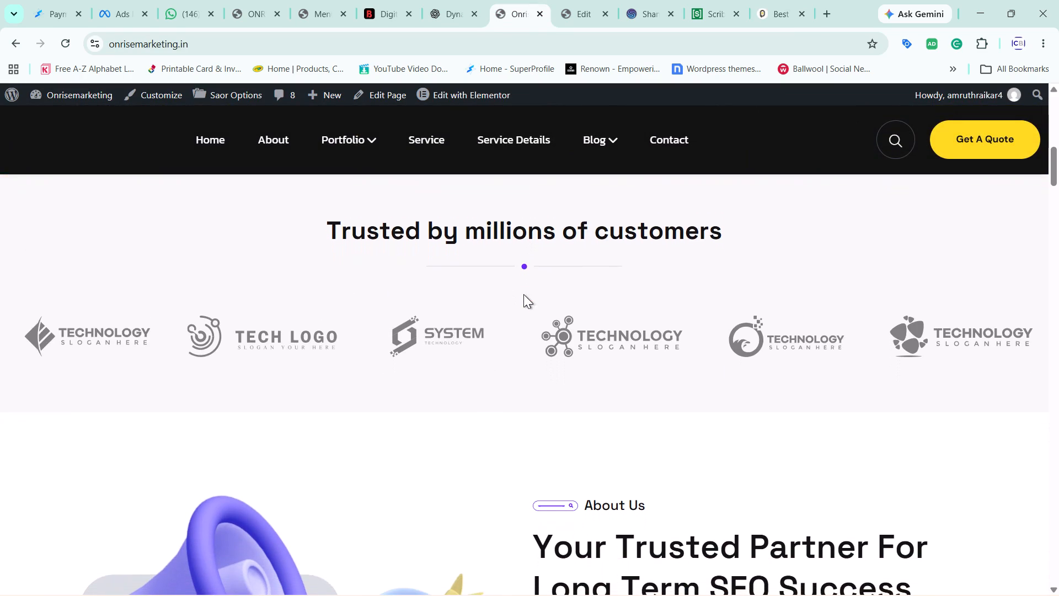
Review the Brand we work with section in the Elementor editor, along with the Client Logos widget's image items and Shape setting.
click(577, 14)
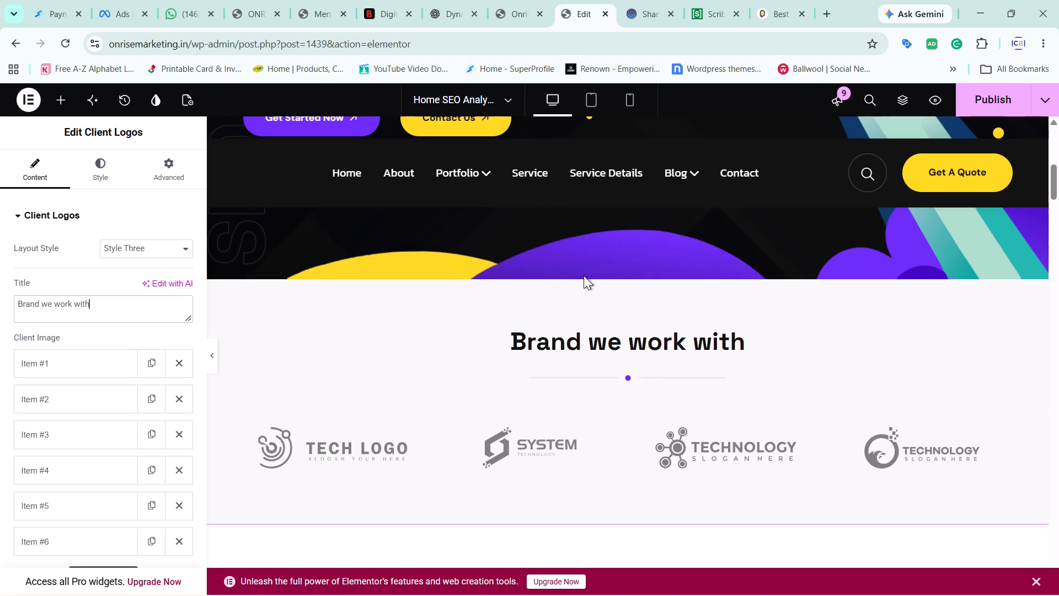
scroll(590, 333, down, 2)
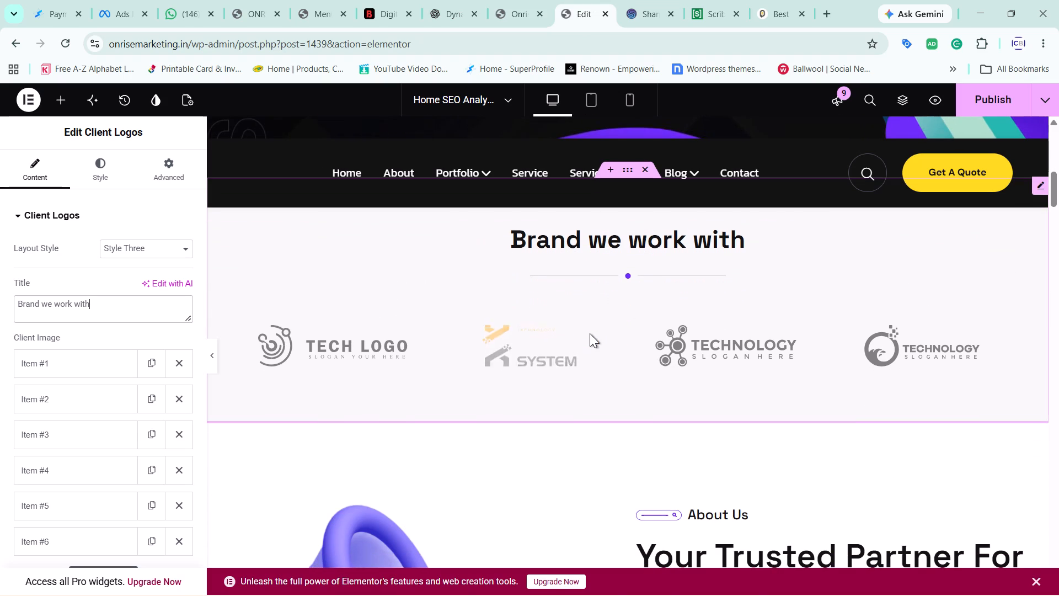
scroll(590, 333, up, 2)
scroll(636, 502, down, 1)
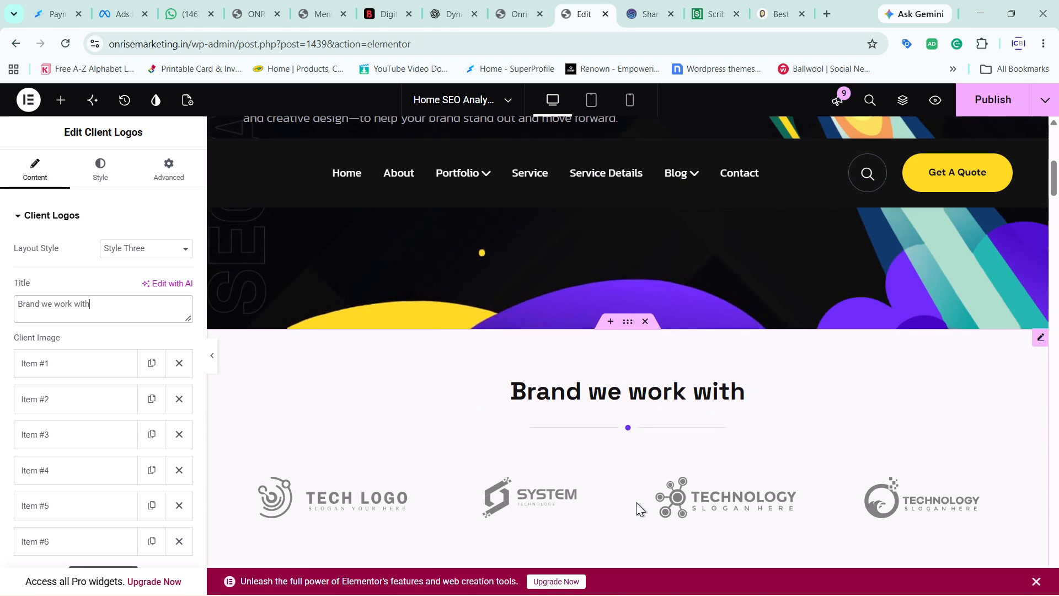
scroll(636, 502, down, 1)
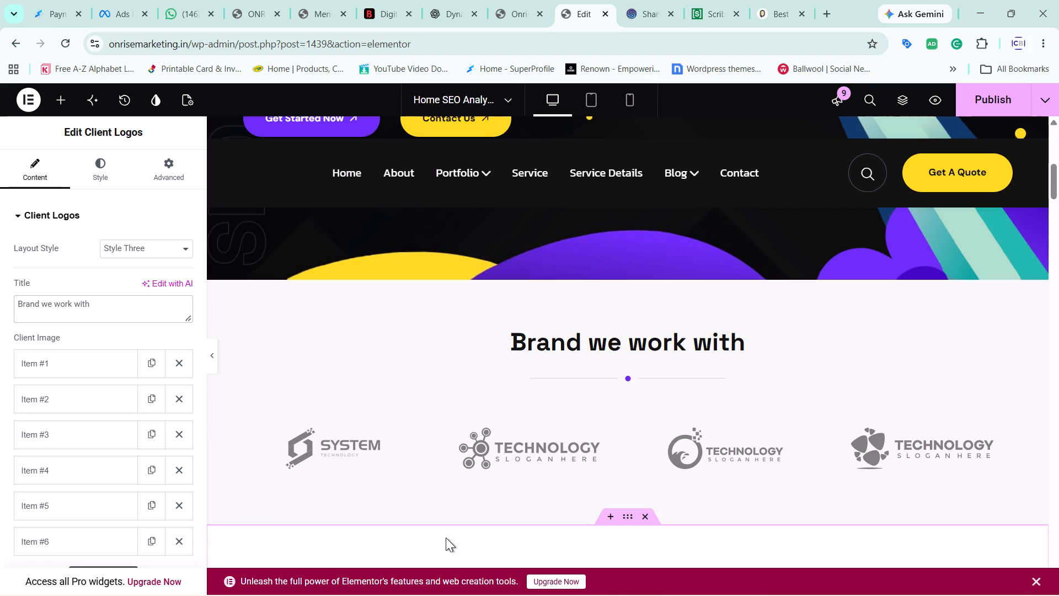
scroll(63, 409, down, 4)
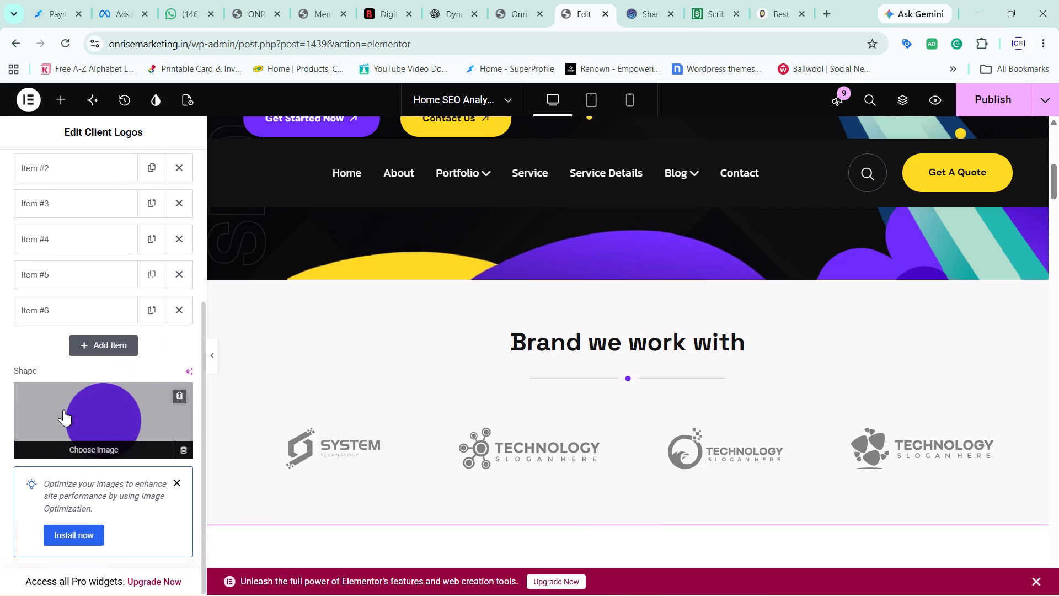
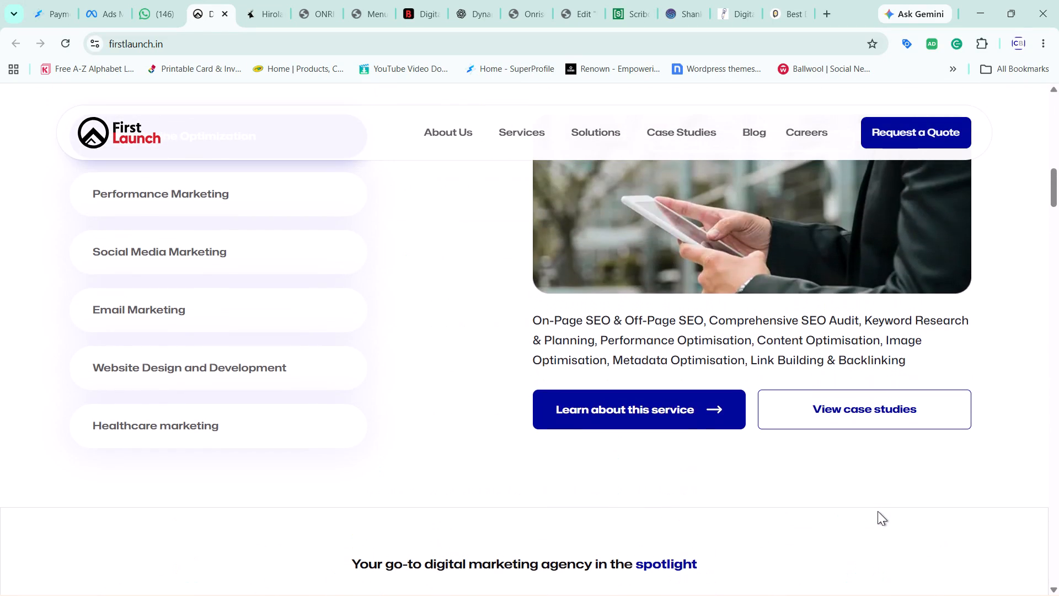
Examine the First Launch home page's services section for reference, switching from Search Engine Optimization to the Performance Marketing details.
scroll(878, 511, up, 1)
scroll(878, 511, down, 1)
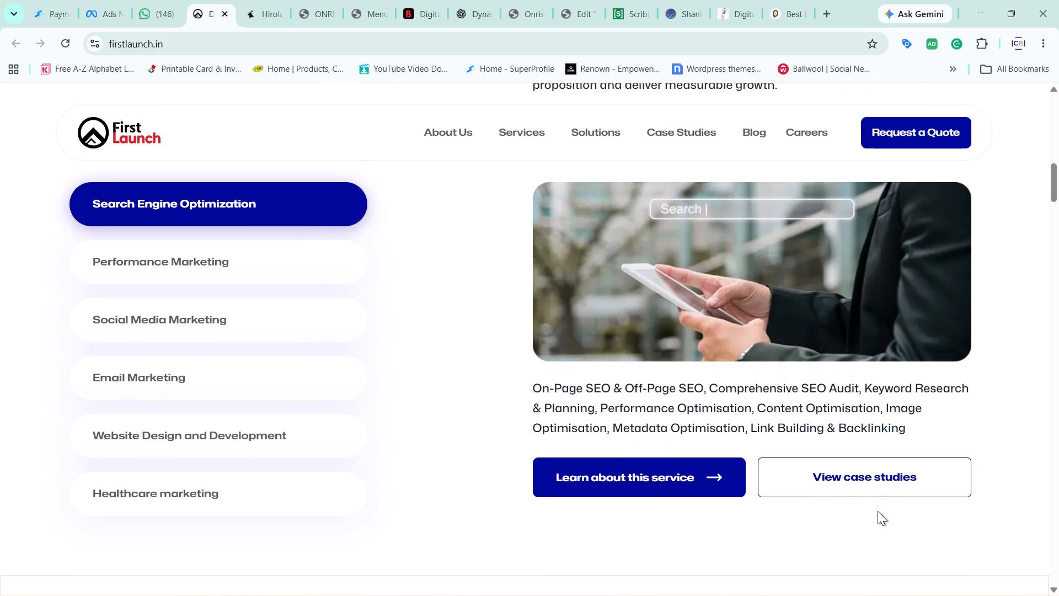
scroll(878, 511, down, 1)
click(250, 227)
click(238, 252)
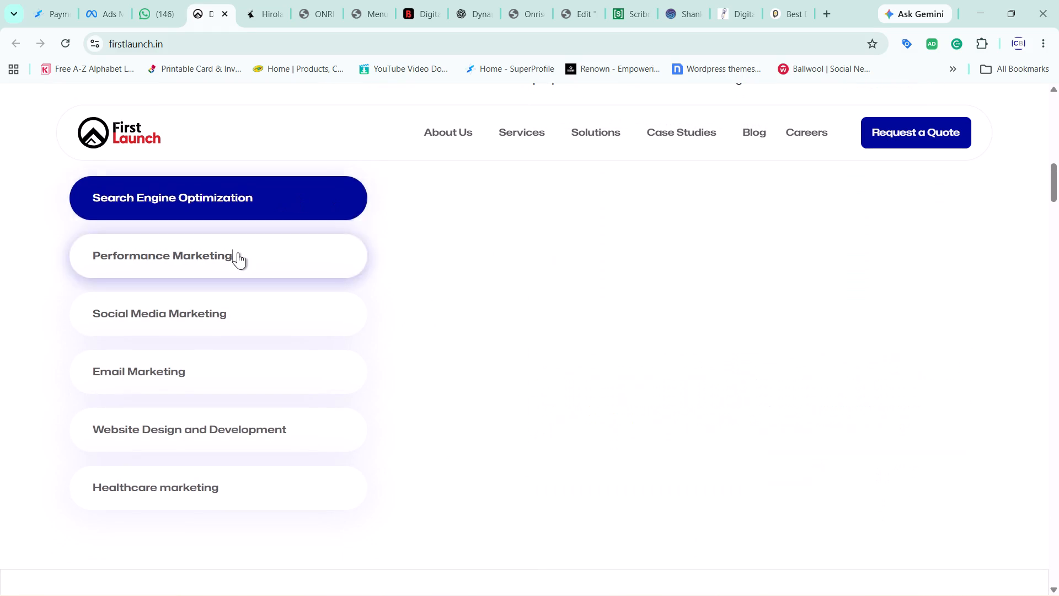
Examine First Launch's services section for reference, viewing the Social Media Marketing, Email Marketing, and Website Design and Development entries.
click(204, 303)
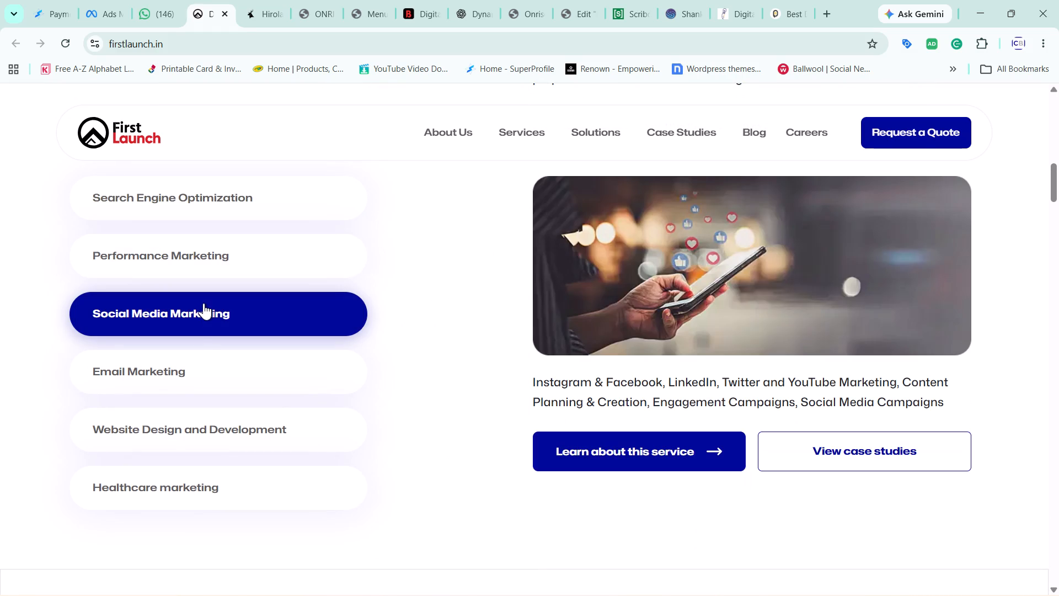
click(184, 364)
click(191, 421)
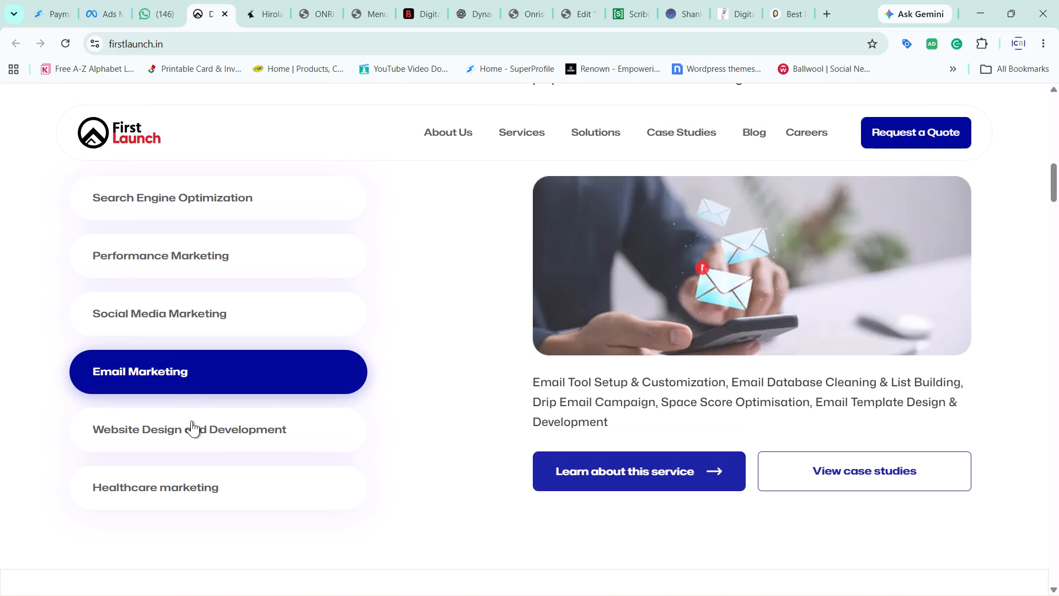
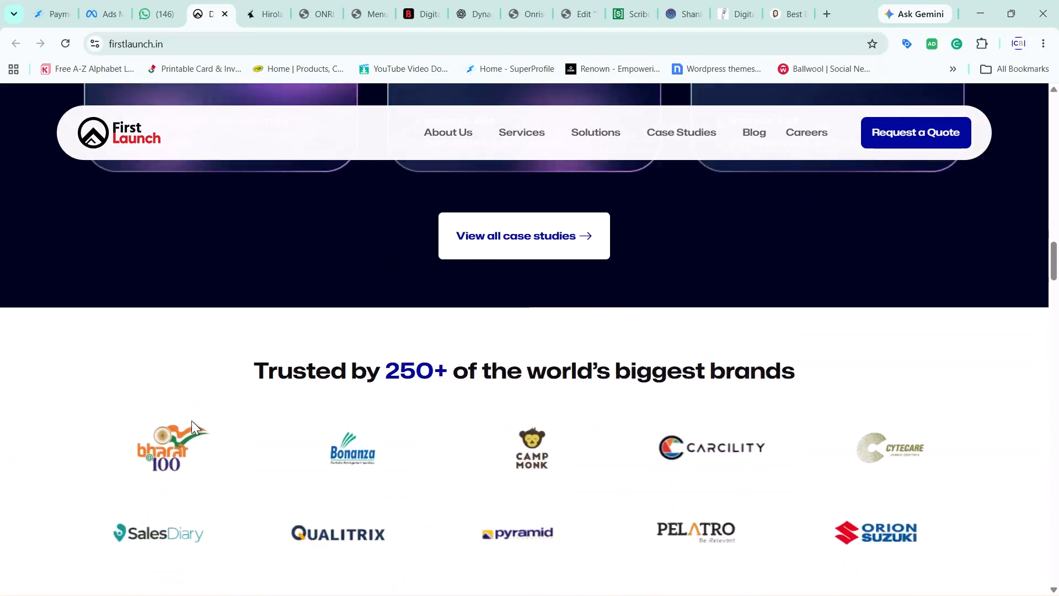
Examine the rest of First Launch's home page for reference, from the trusted brands section to the FAQs and back to the featured case studies.
scroll(191, 421, down, 1)
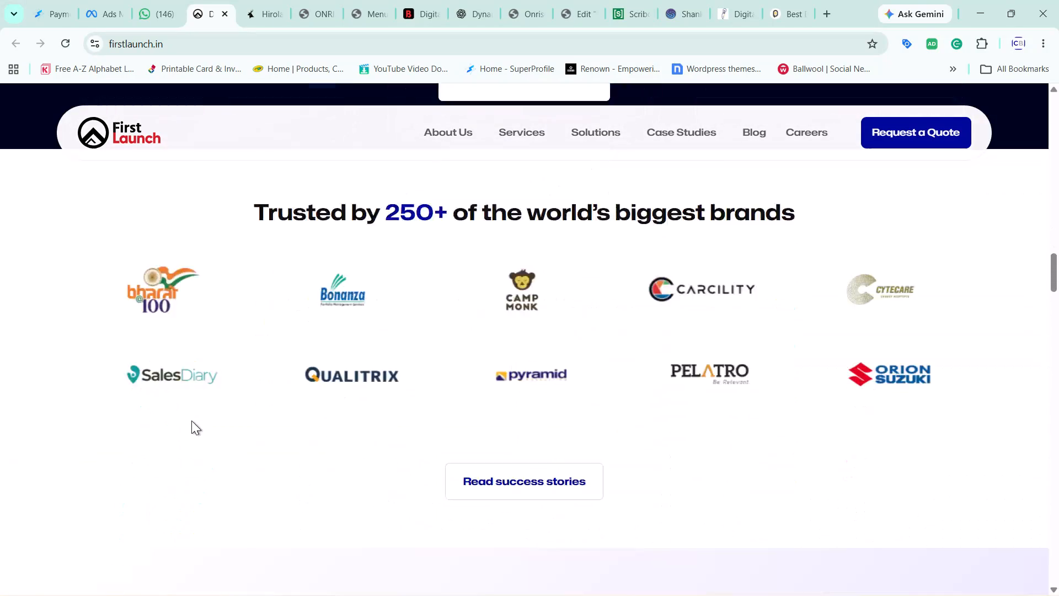
scroll(191, 421, down, 9)
scroll(191, 421, up, 1)
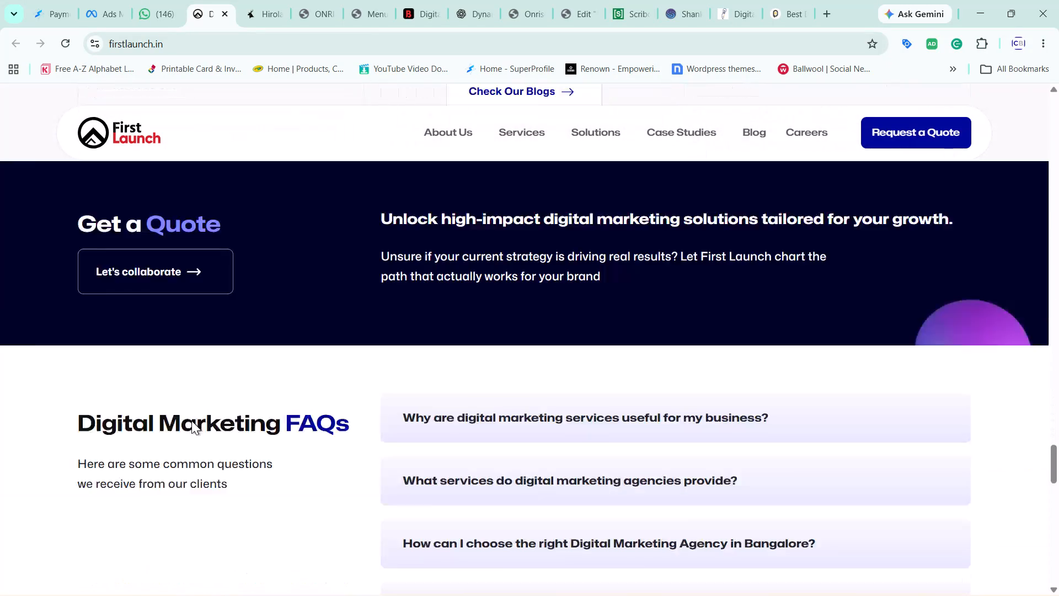
scroll(191, 421, up, 5)
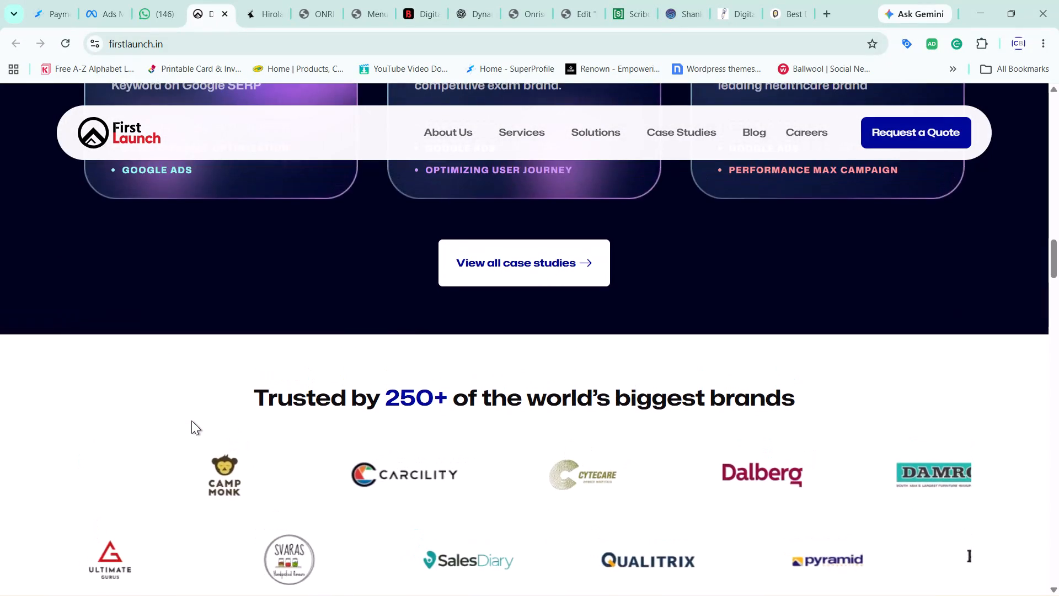
scroll(191, 421, up, 2)
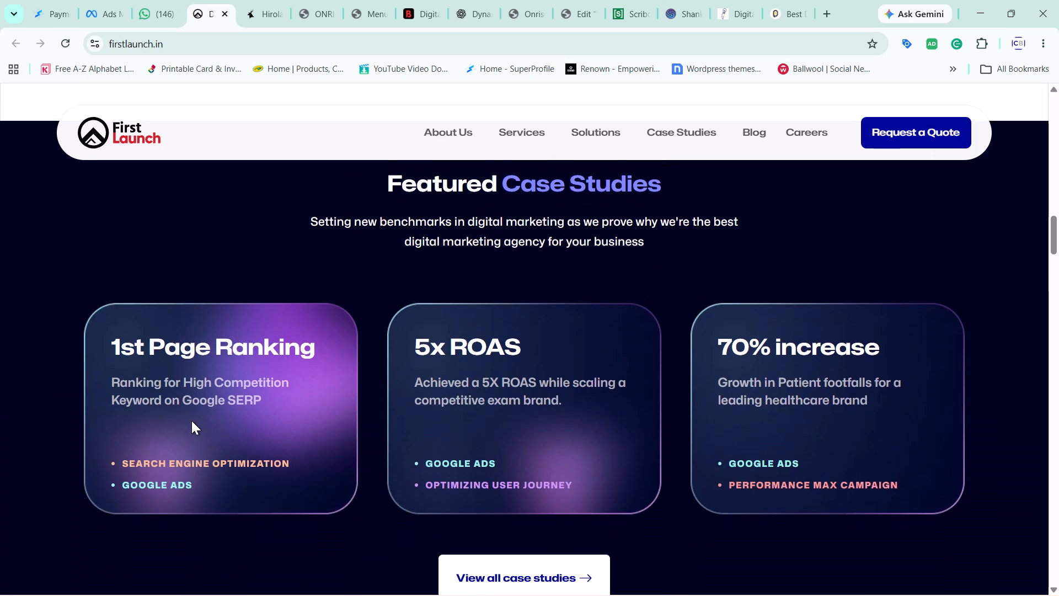
Examine First Launch's home page for reference from the featured case studies through the digital marketing partner cards to the blog section.
scroll(191, 421, up, 1)
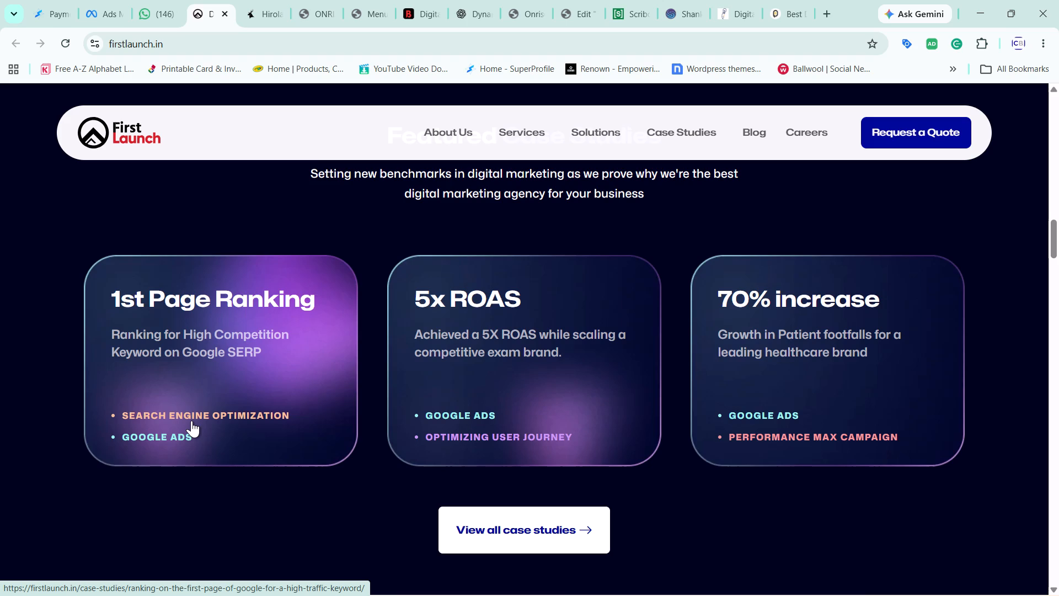
scroll(191, 421, down, 1)
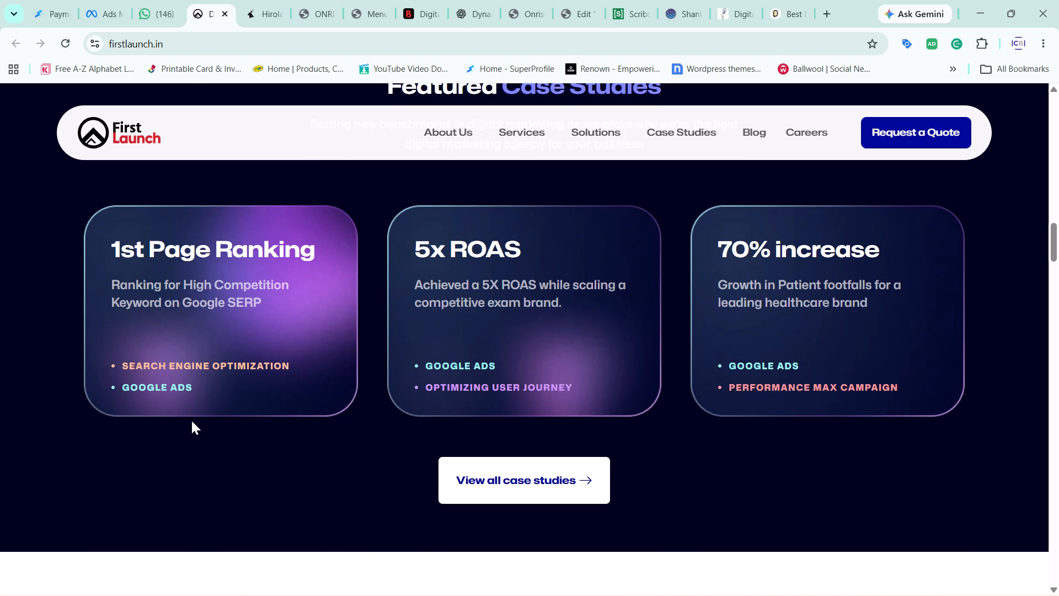
scroll(191, 421, down, 10)
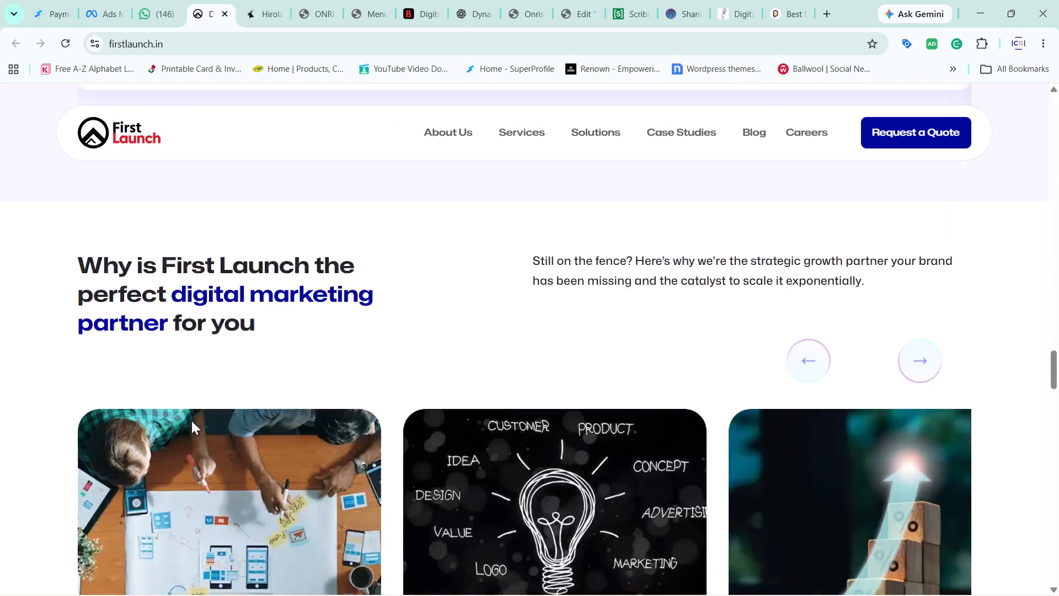
scroll(191, 421, down, 1)
scroll(191, 421, up, 4)
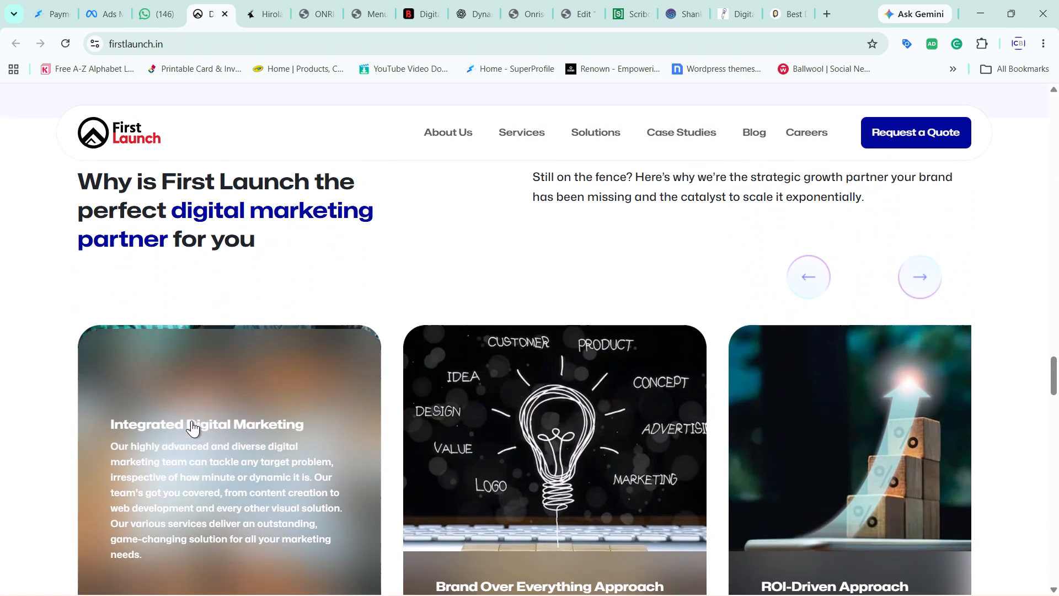
scroll(191, 421, up, 1)
scroll(191, 421, down, 4)
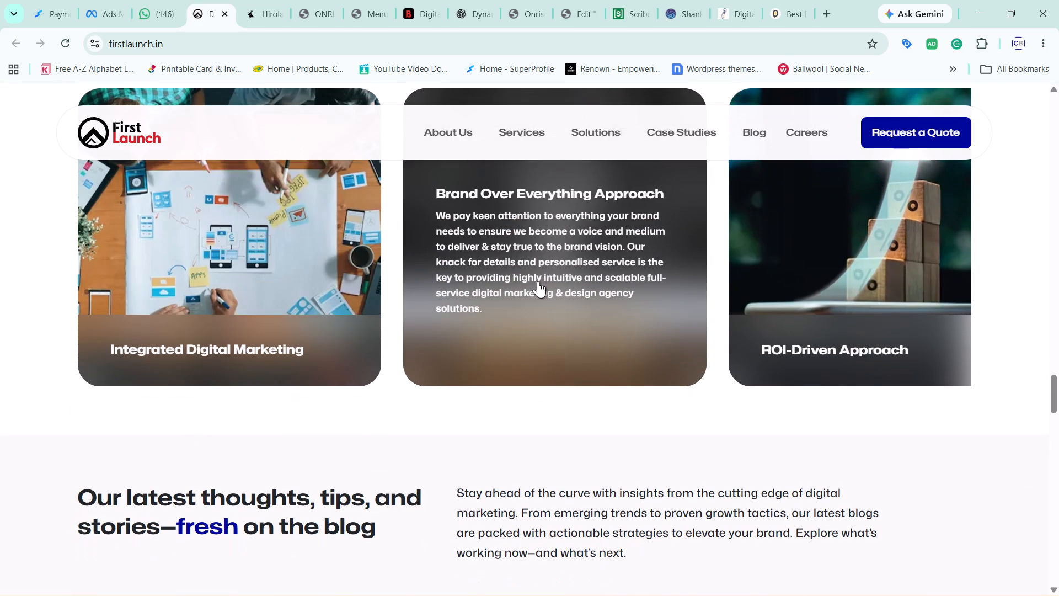
scroll(538, 281, down, 6)
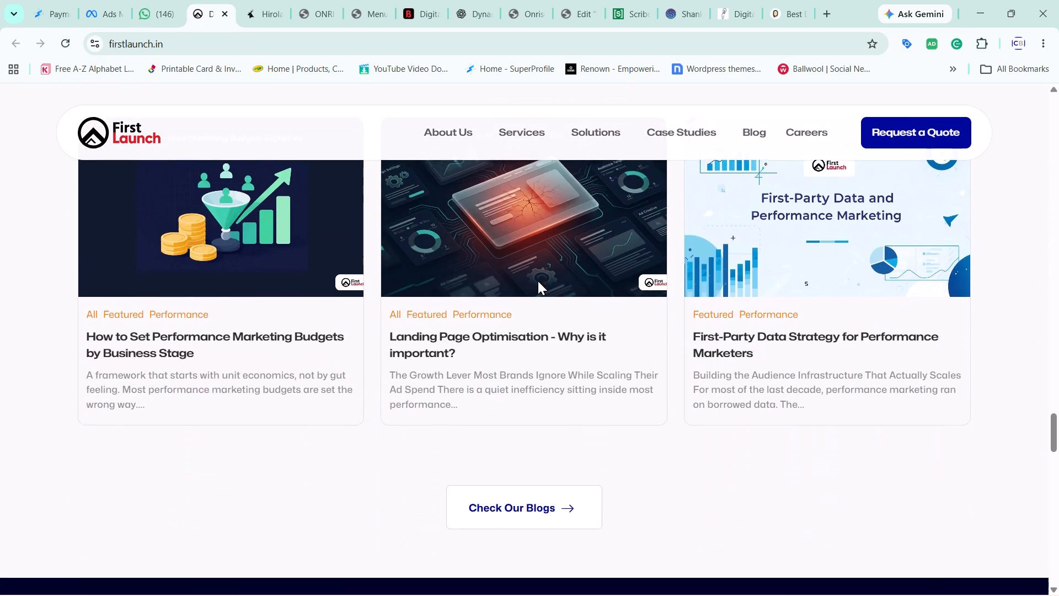
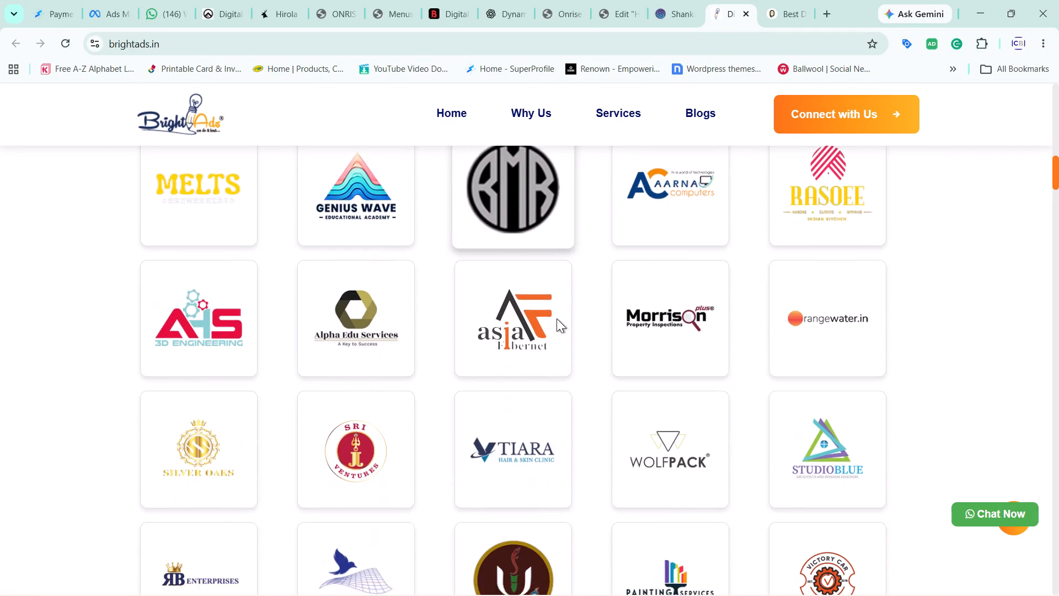
Examine the Bright Ads home page for reference, from the client logo grid down to the What We Offer section.
scroll(557, 318, down, 6)
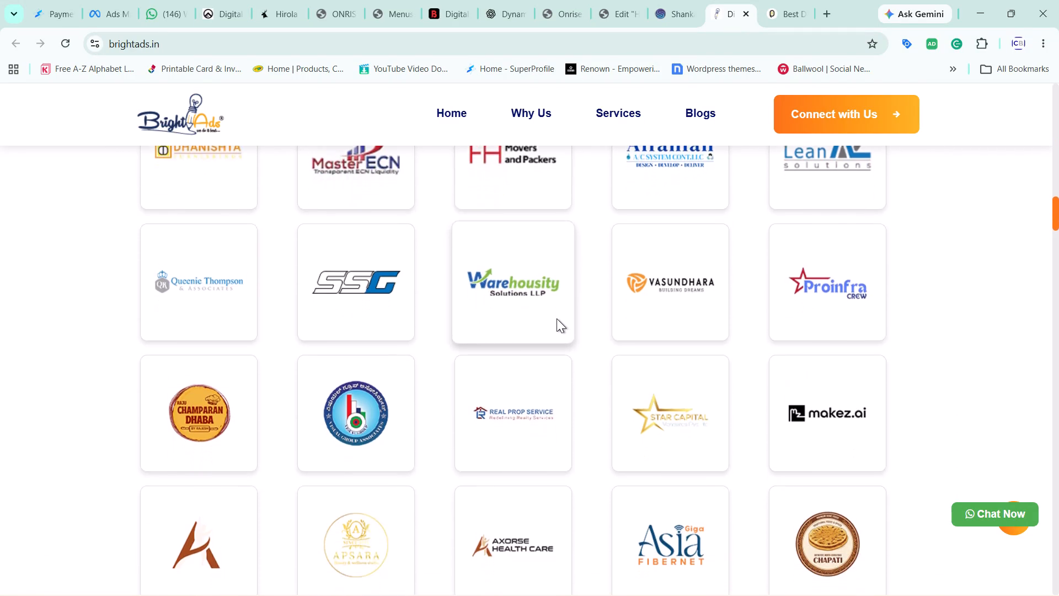
scroll(557, 318, down, 4)
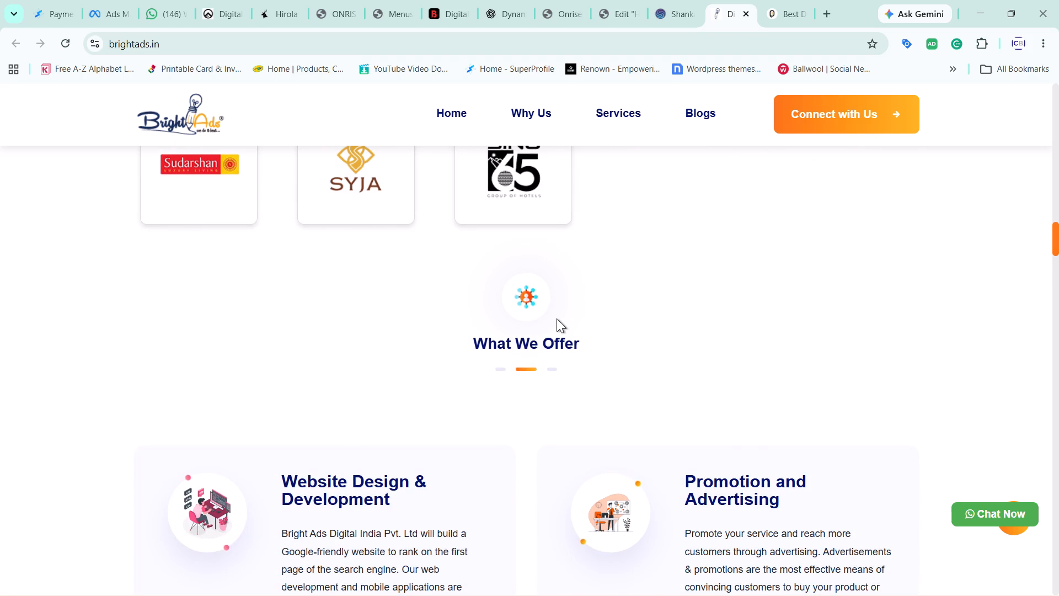
Examine the What We Offer service cards and the Working Process section on the Bright Ads home page for reference.
scroll(557, 318, down, 4)
scroll(557, 318, up, 1)
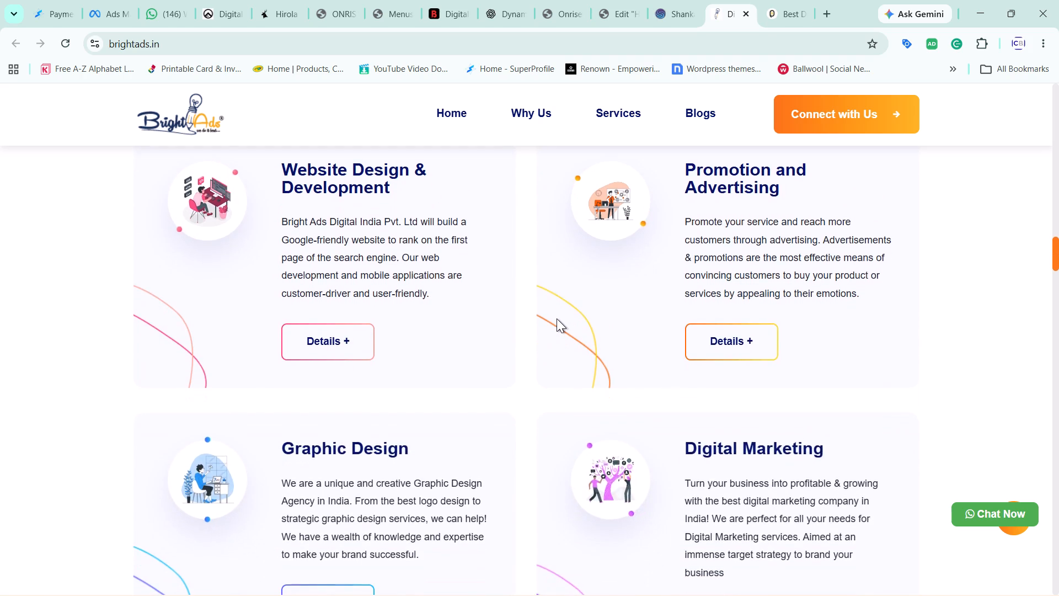
scroll(557, 318, up, 2)
scroll(557, 318, down, 2)
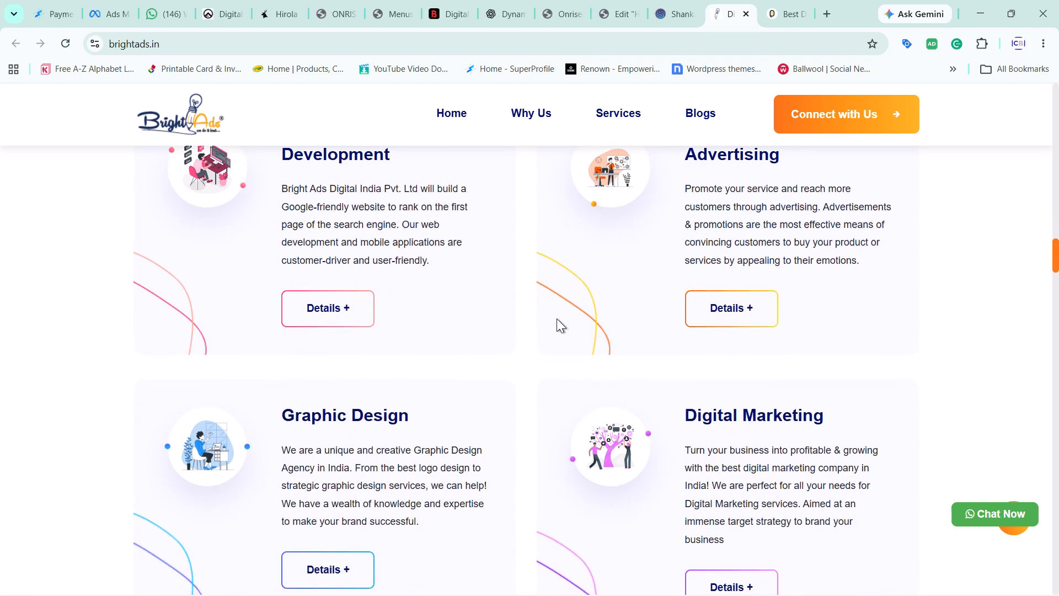
scroll(557, 318, up, 1)
scroll(557, 318, down, 3)
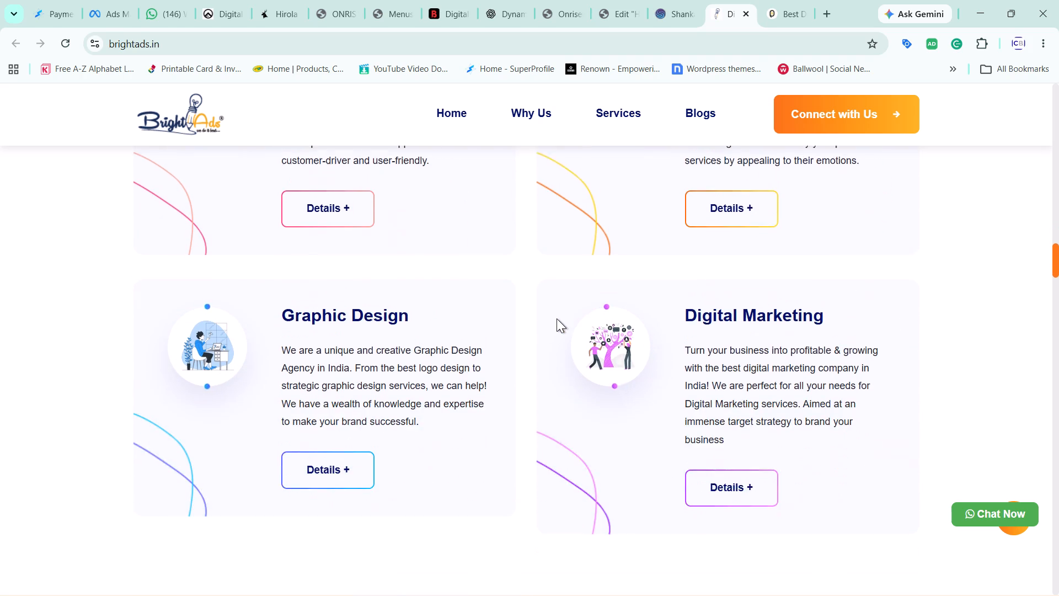
scroll(557, 318, down, 3)
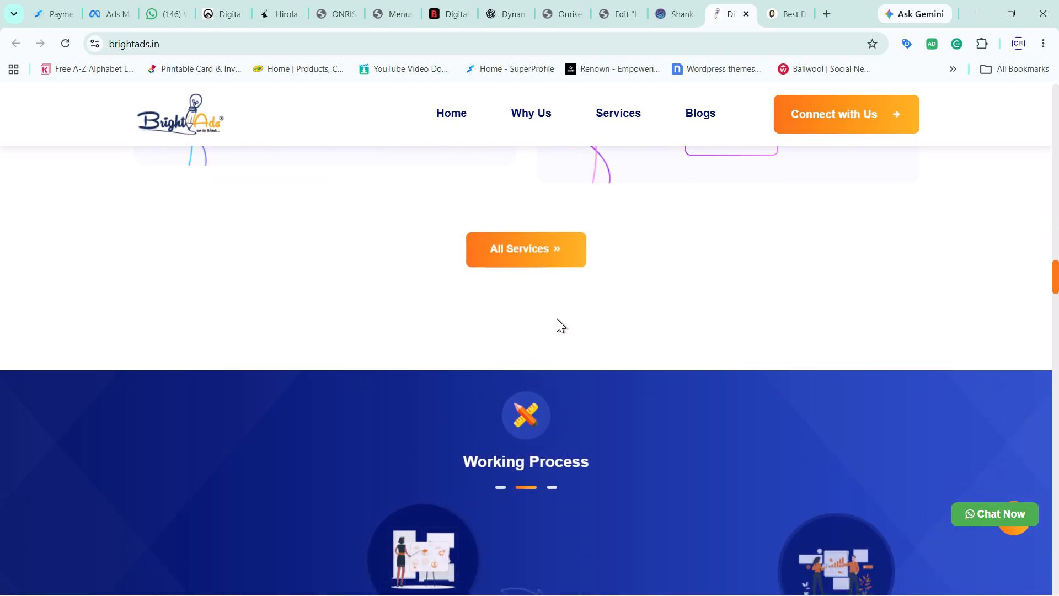
scroll(557, 318, down, 2)
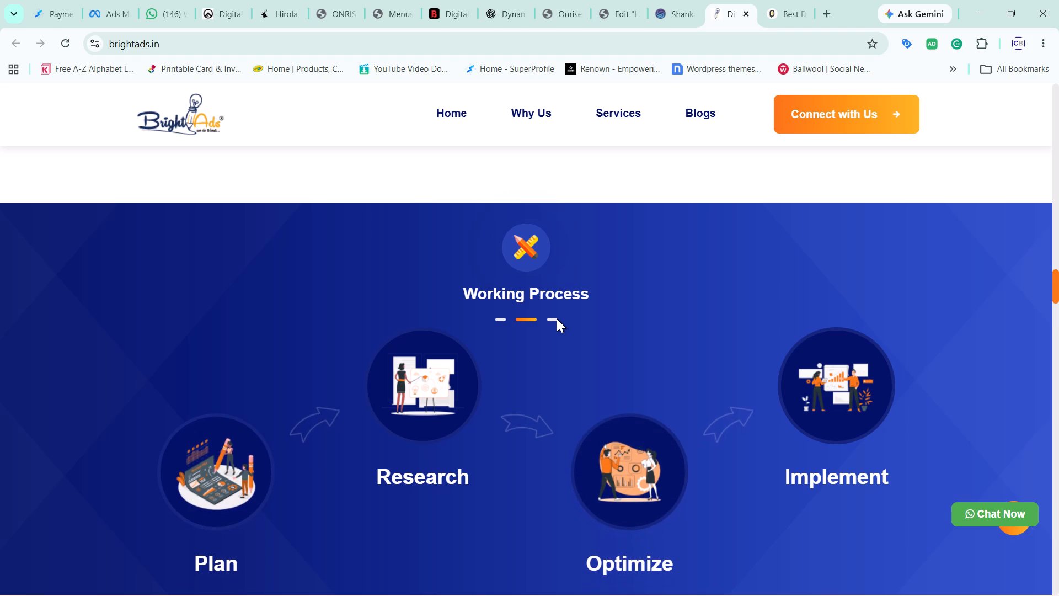
scroll(557, 318, down, 1)
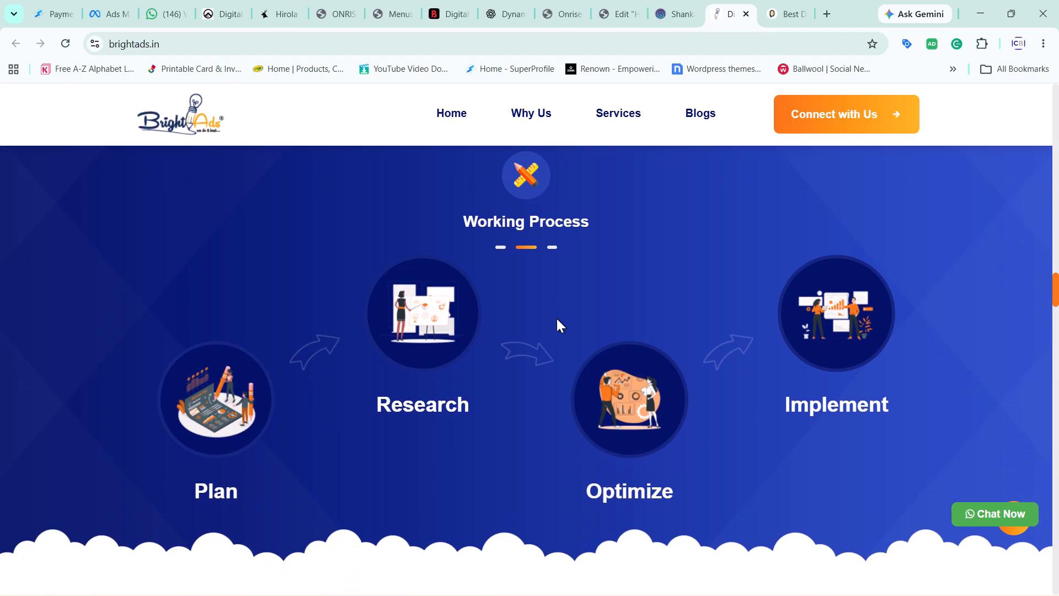
Examine the case studies and team members sections of the Bright Ads home page.
scroll(557, 318, down, 4)
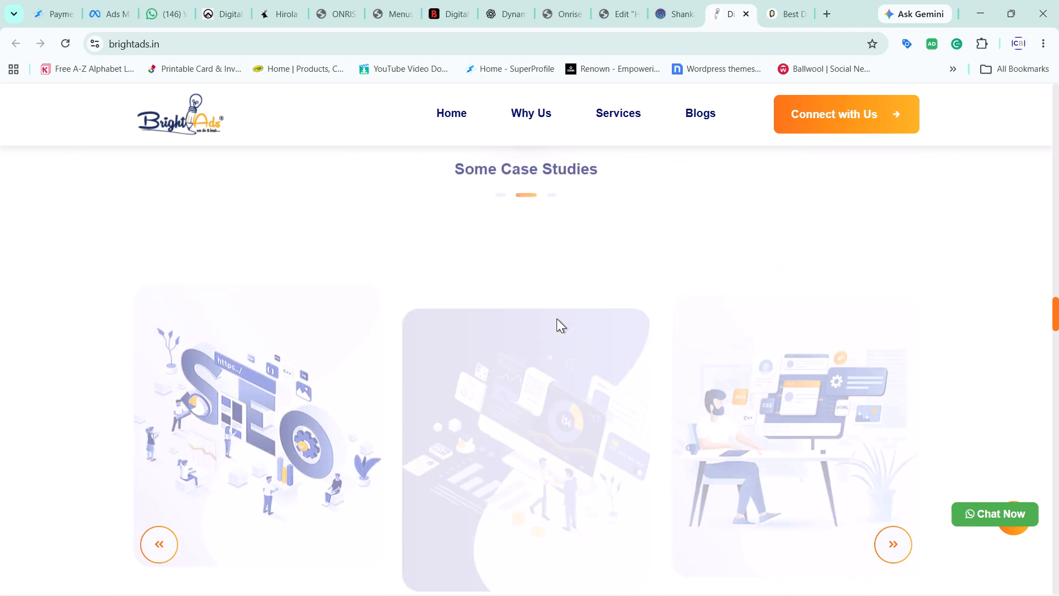
scroll(557, 318, down, 3)
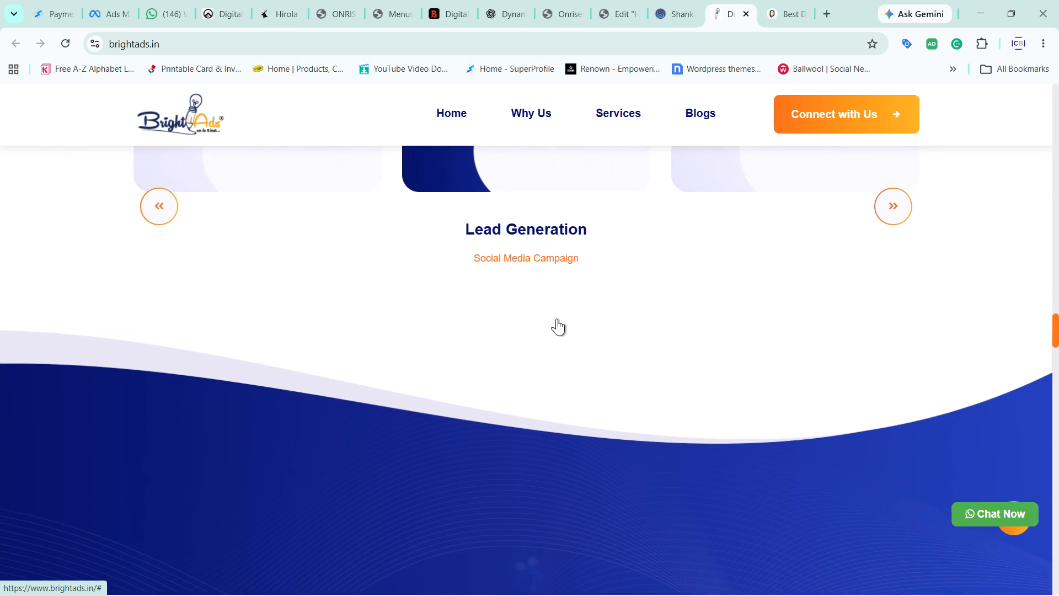
scroll(557, 318, down, 3)
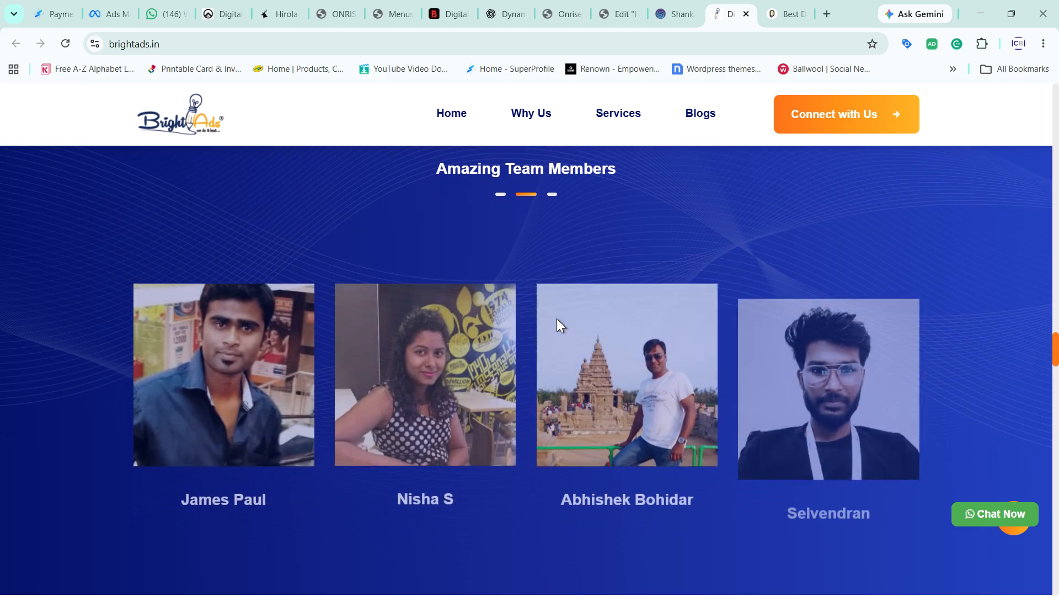
scroll(557, 318, down, 2)
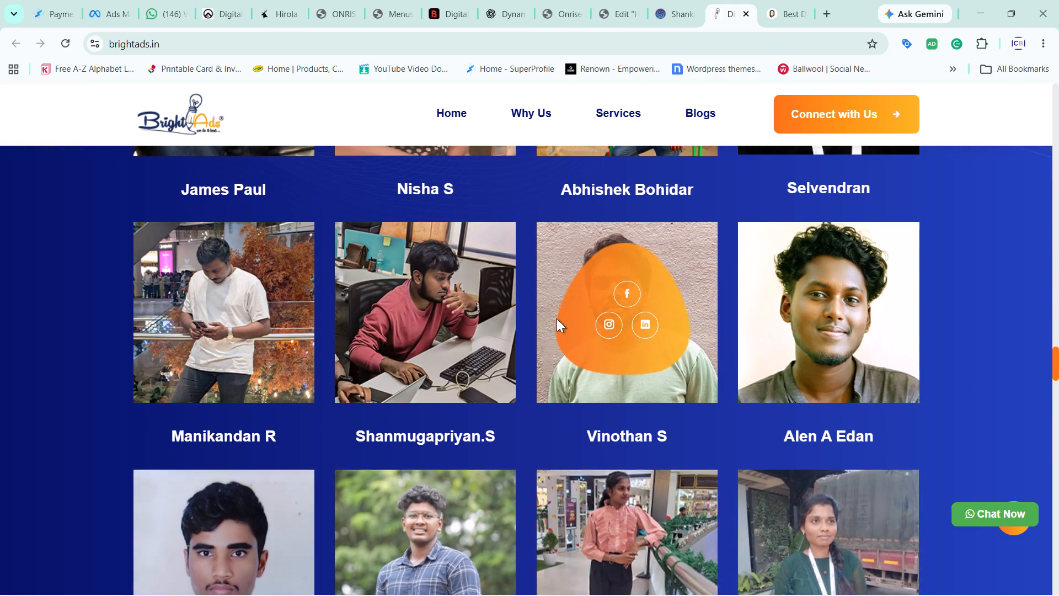
scroll(557, 318, down, 4)
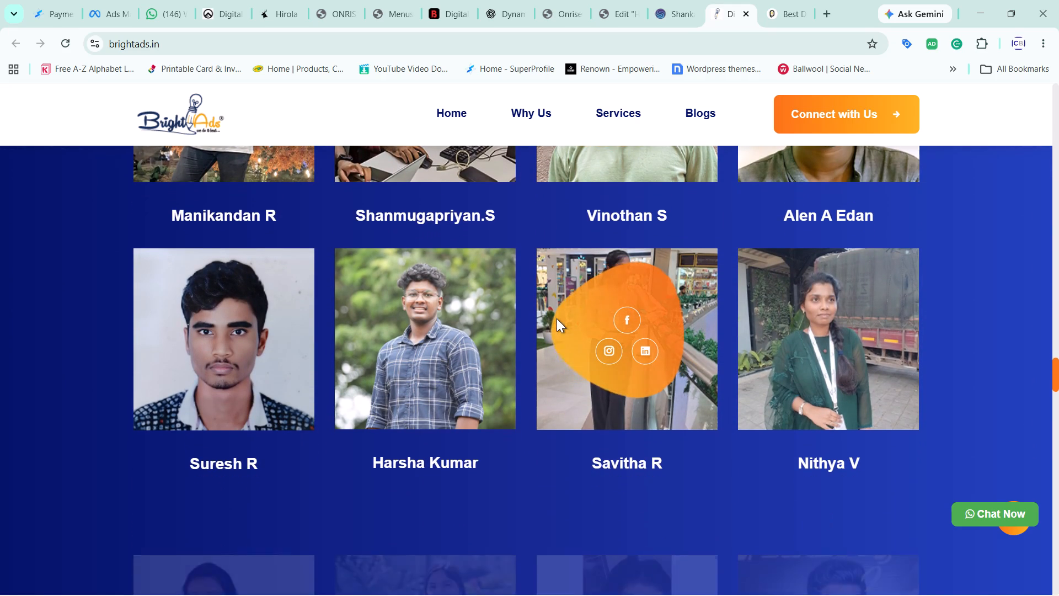
scroll(557, 318, down, 2)
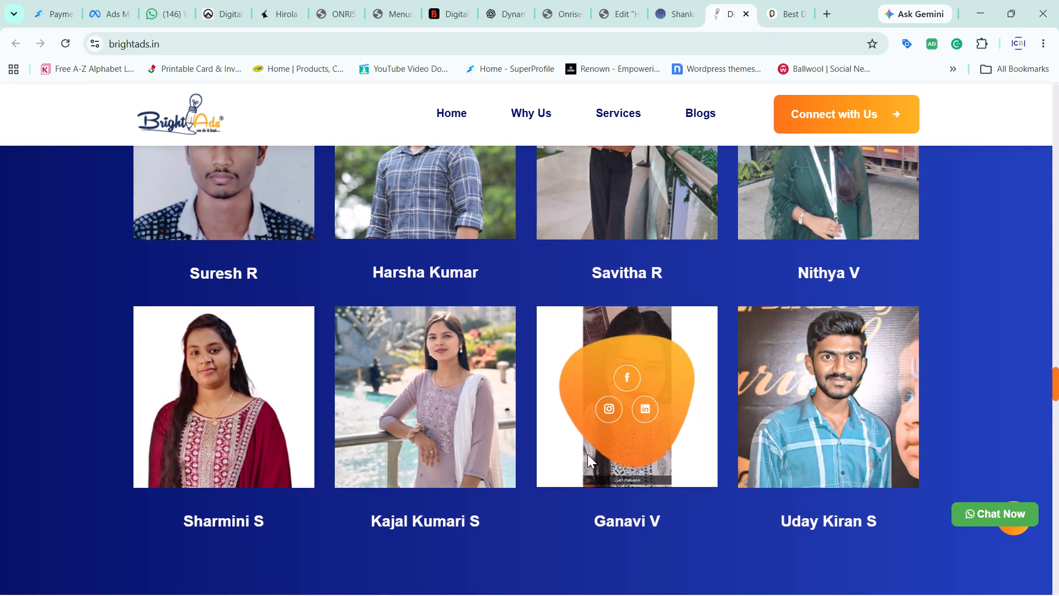
scroll(962, 316, down, 3)
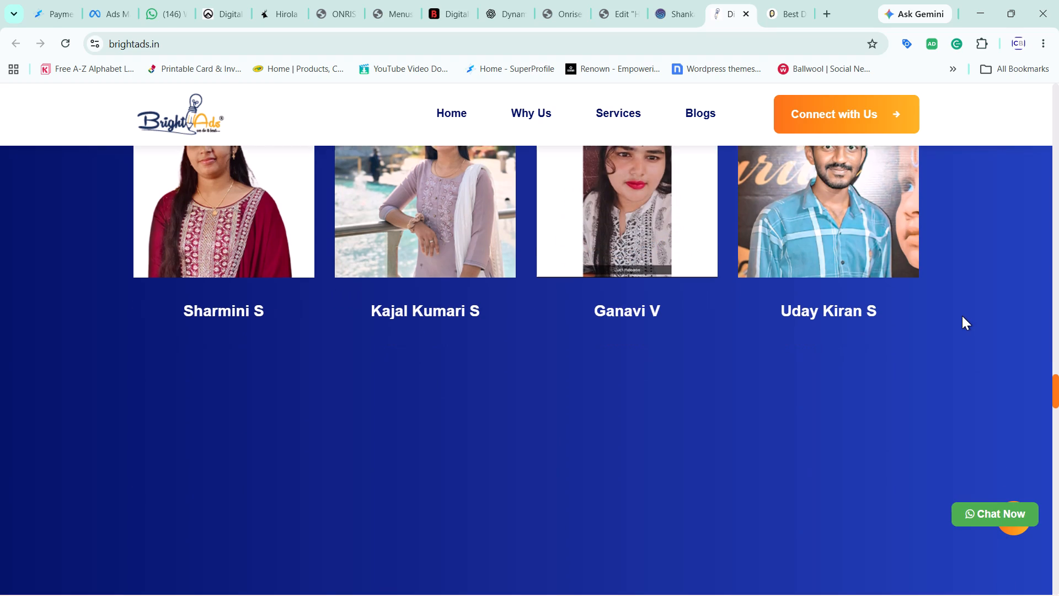
Examine the FAQs and blog articles on the Bright Ads home page, and return to its header and hero banner.
scroll(962, 316, down, 7)
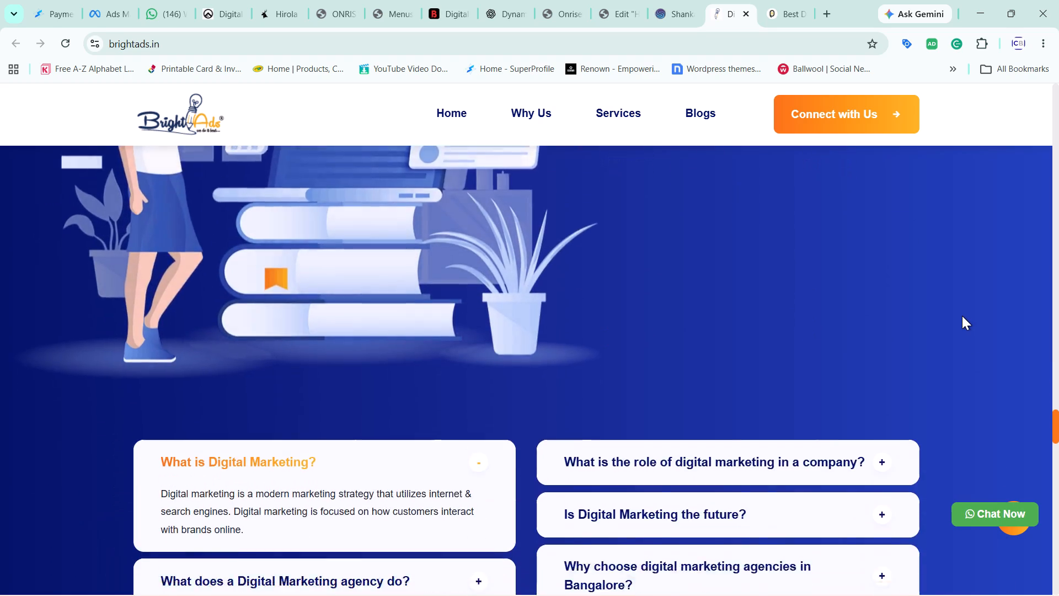
scroll(962, 316, down, 13)
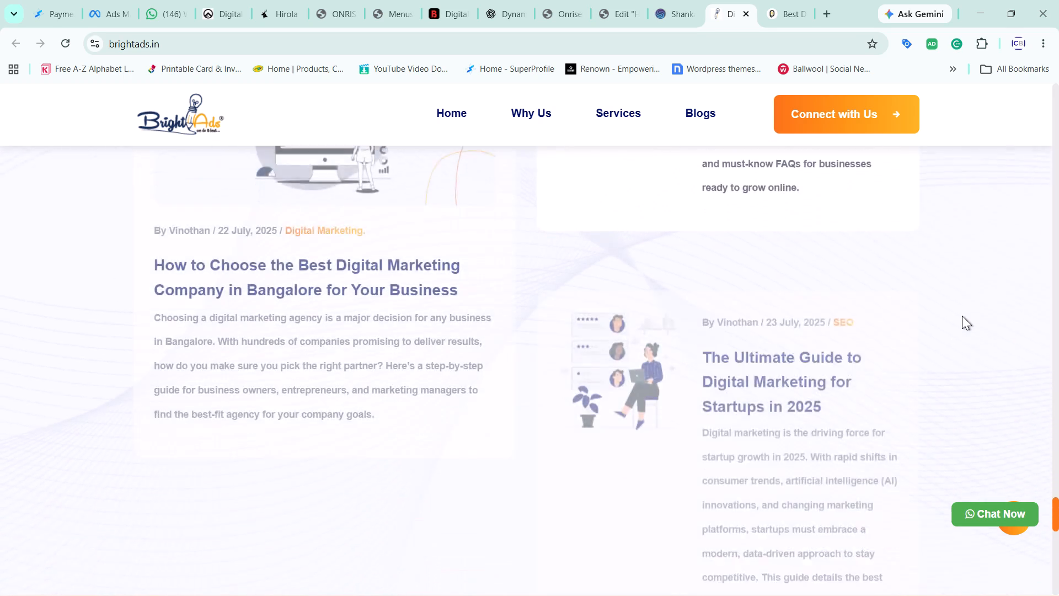
scroll(962, 316, down, 4)
scroll(962, 316, up, 20)
scroll(962, 316, up, 5)
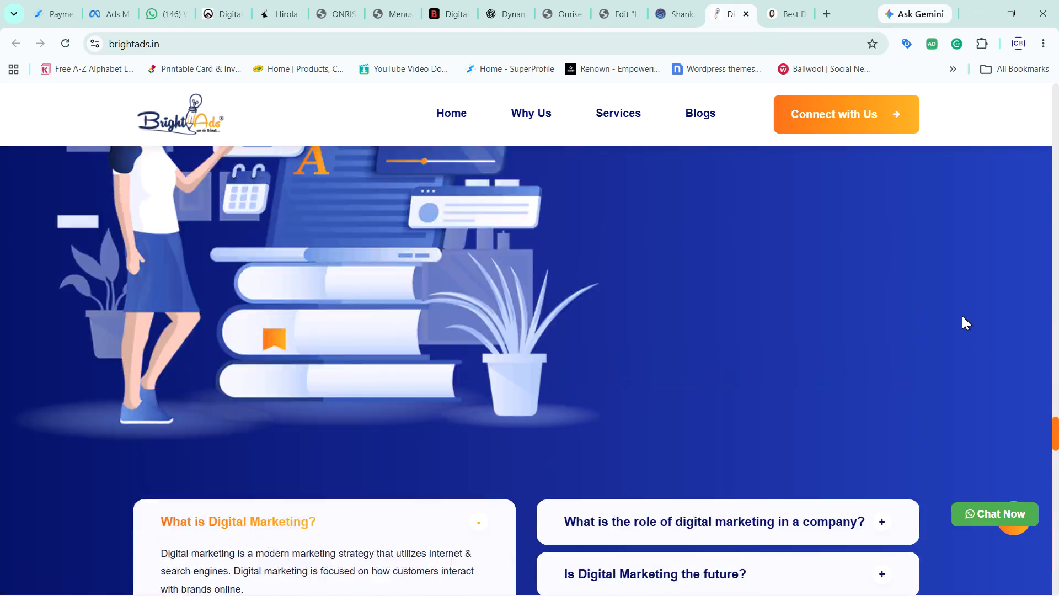
scroll(962, 316, up, 9)
scroll(962, 316, up, 19)
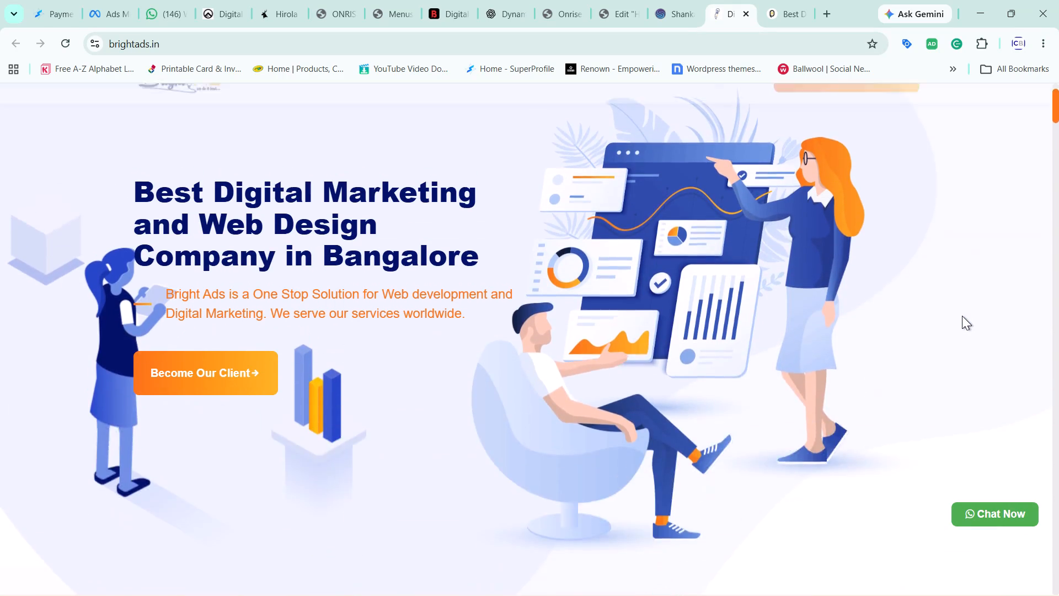
scroll(962, 316, up, 1)
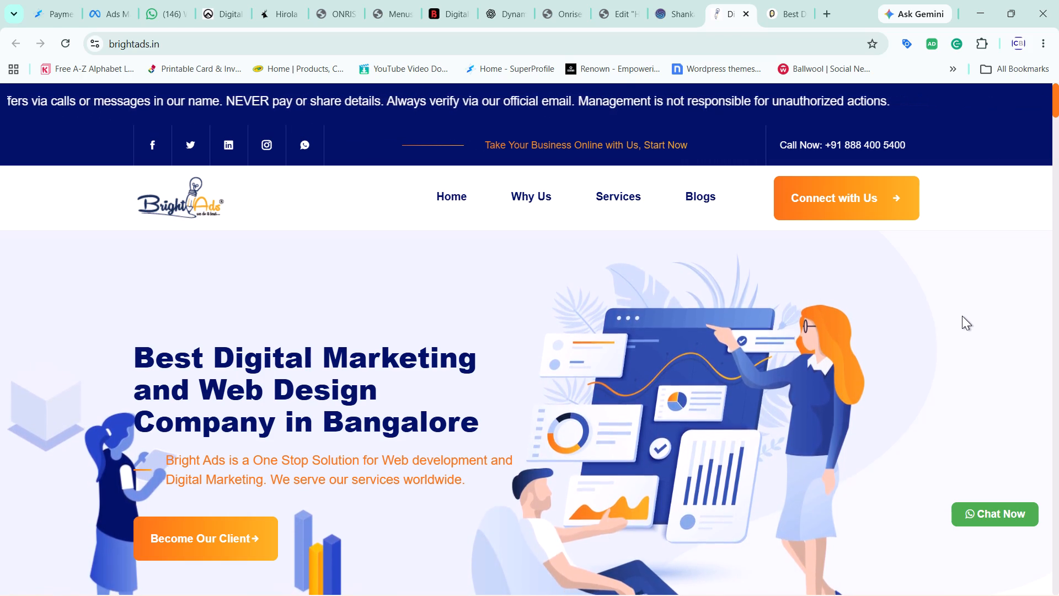
scroll(962, 316, down, 3)
Switch back to the ONRISE Marketing home page open in the Elementor editor.
click(616, 0)
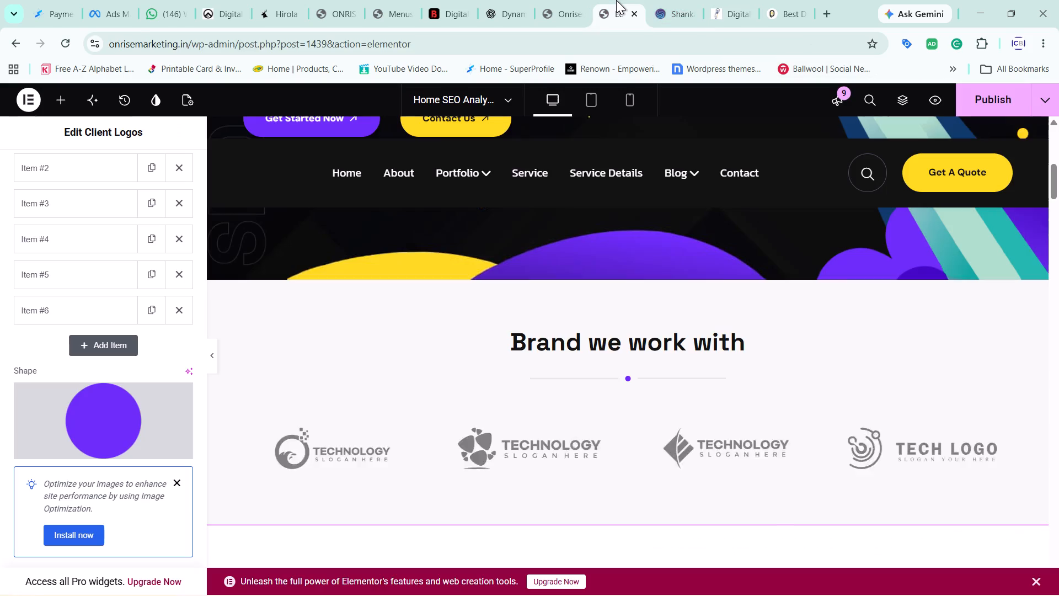
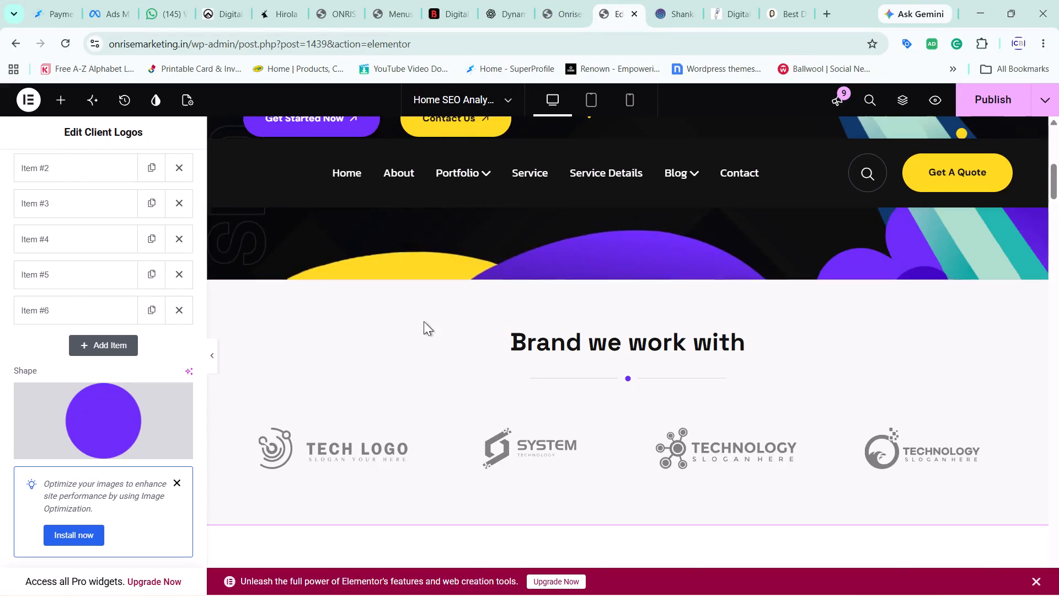
scroll(436, 327, down, 4)
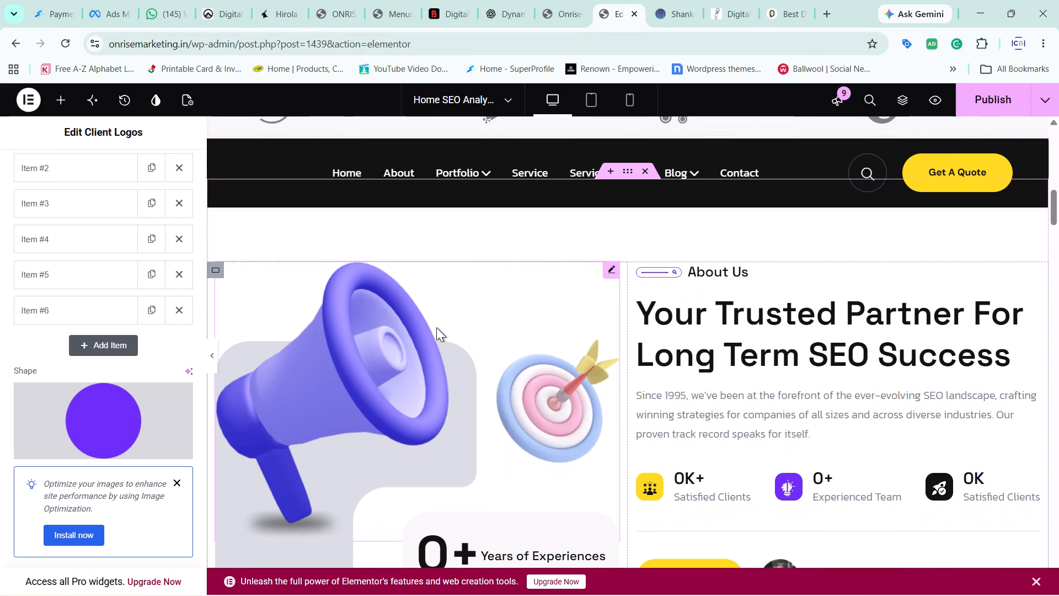
click(676, 0)
scroll(618, 340, up, 11)
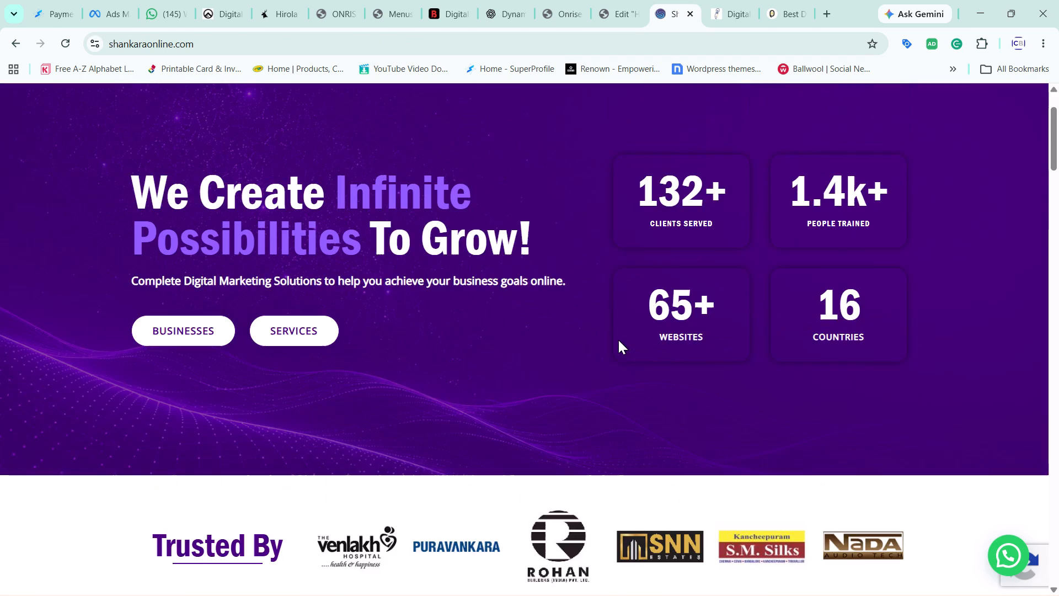
click(737, 0)
scroll(717, 366, down, 2)
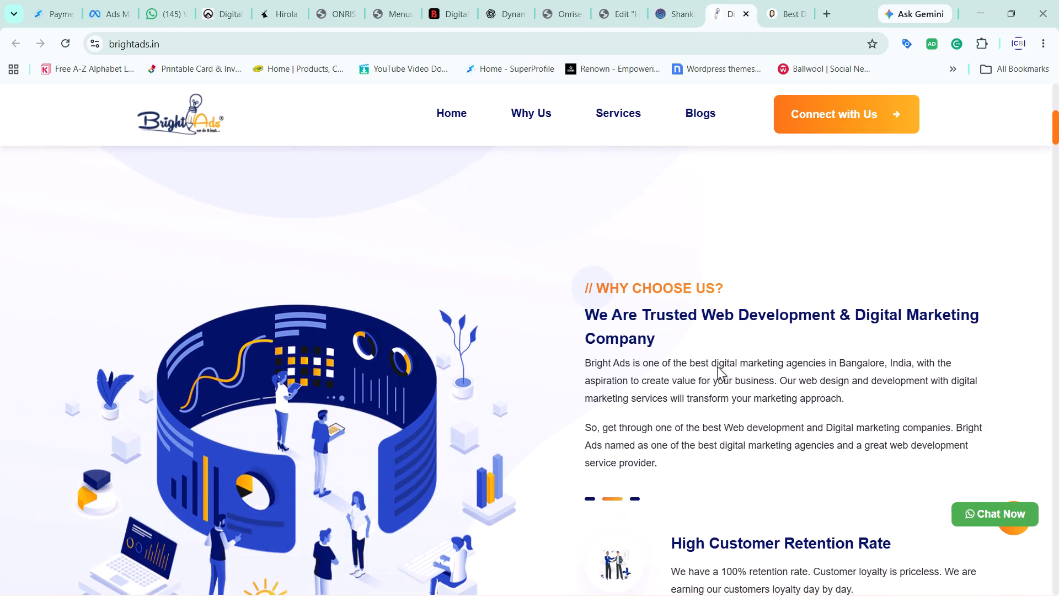
scroll(717, 366, down, 1)
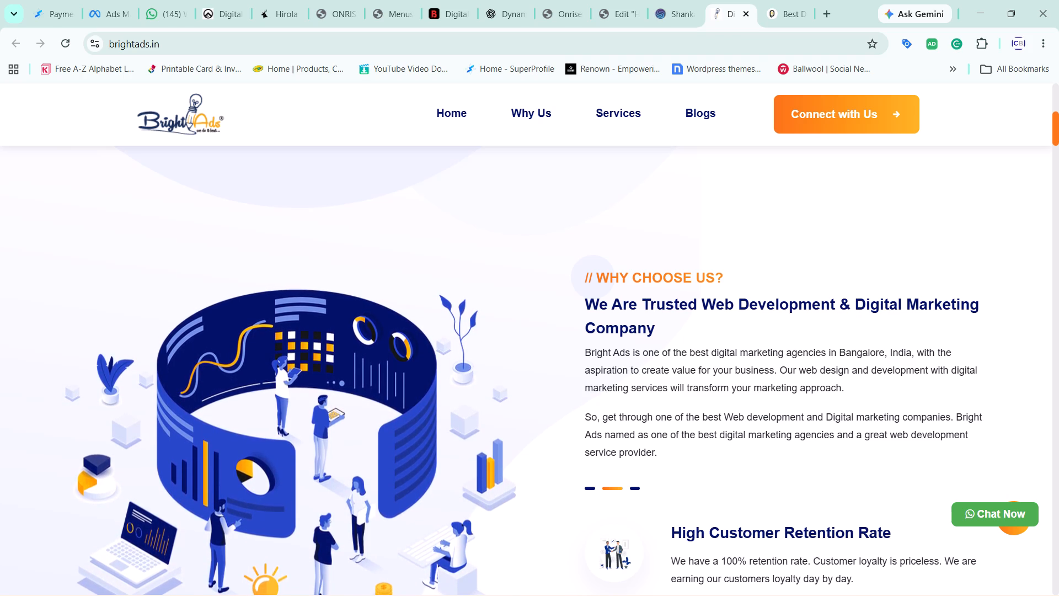
scroll(717, 366, down, 2)
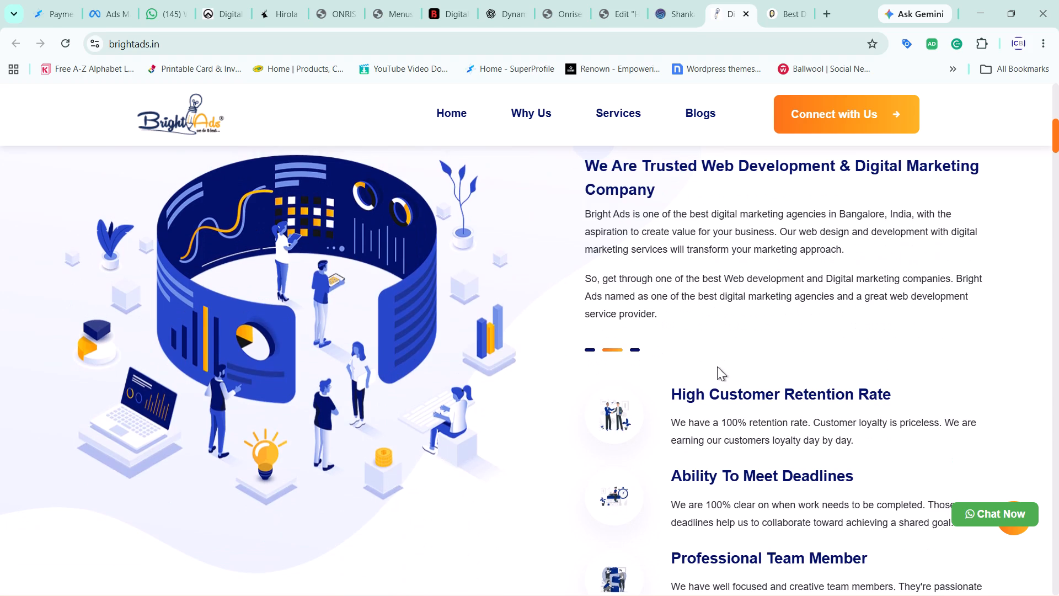
scroll(717, 366, down, 1)
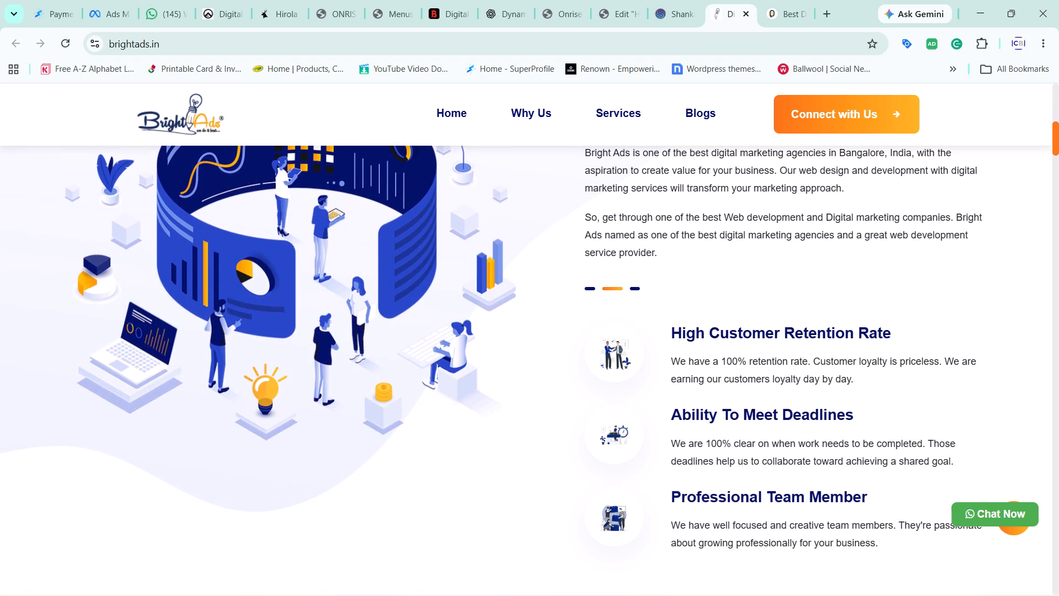
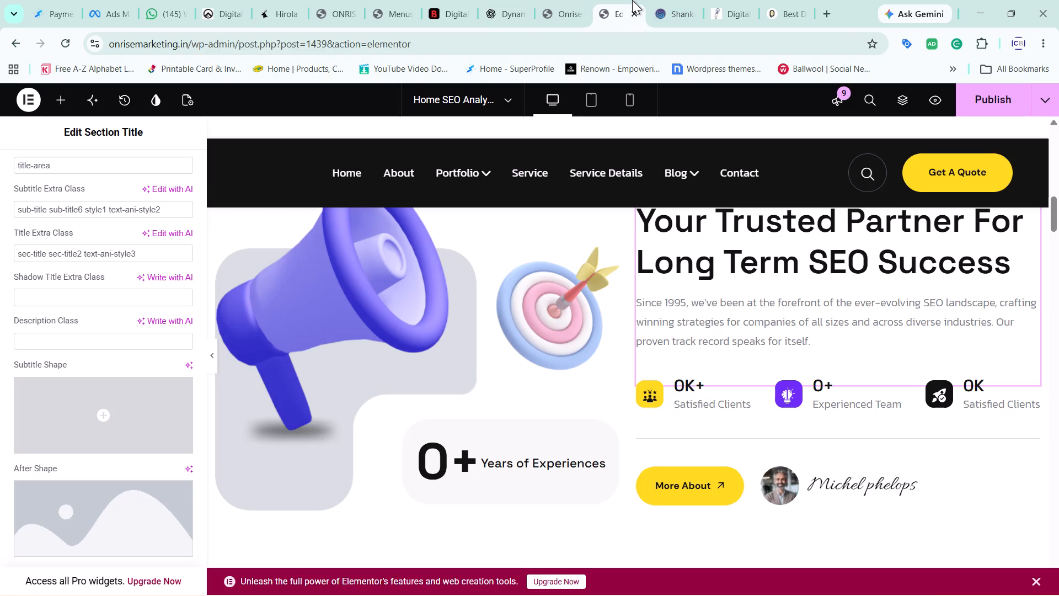
scroll(619, 306, up, 1)
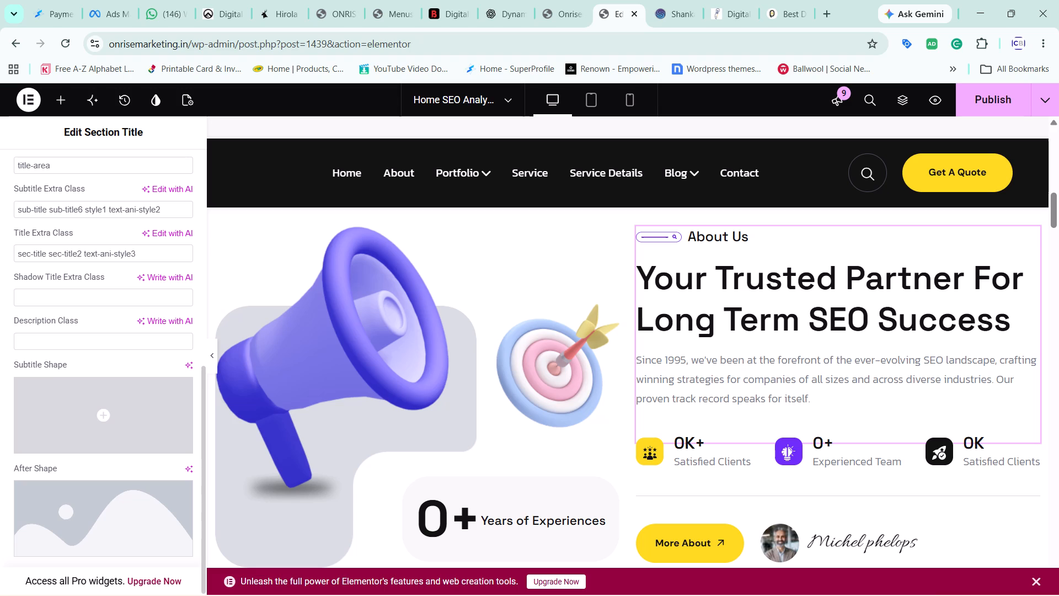
click(152, 209)
scroll(152, 209, up, 2)
scroll(131, 260, up, 2)
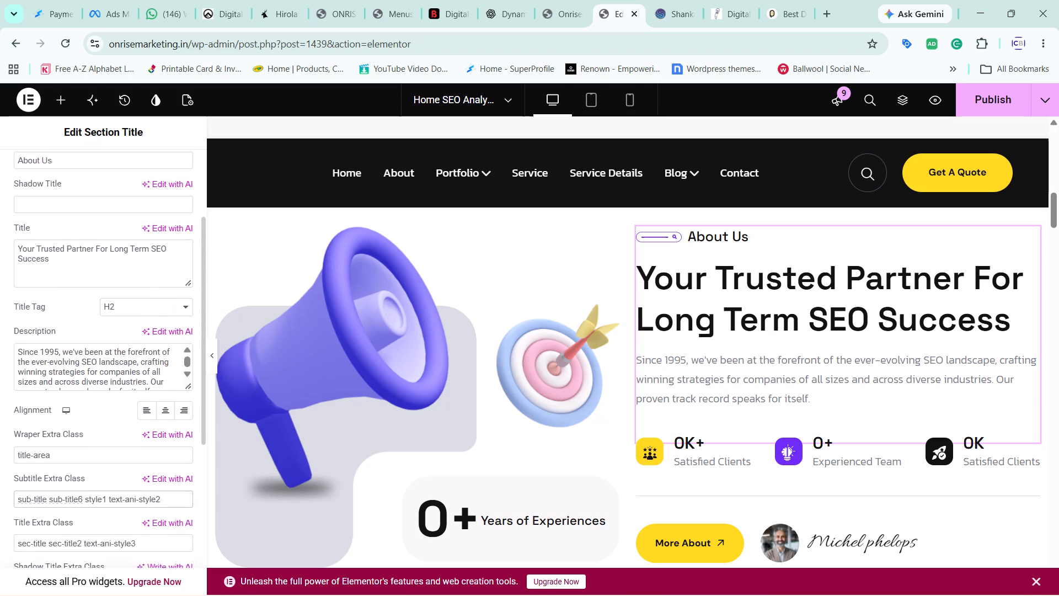
scroll(131, 260, up, 1)
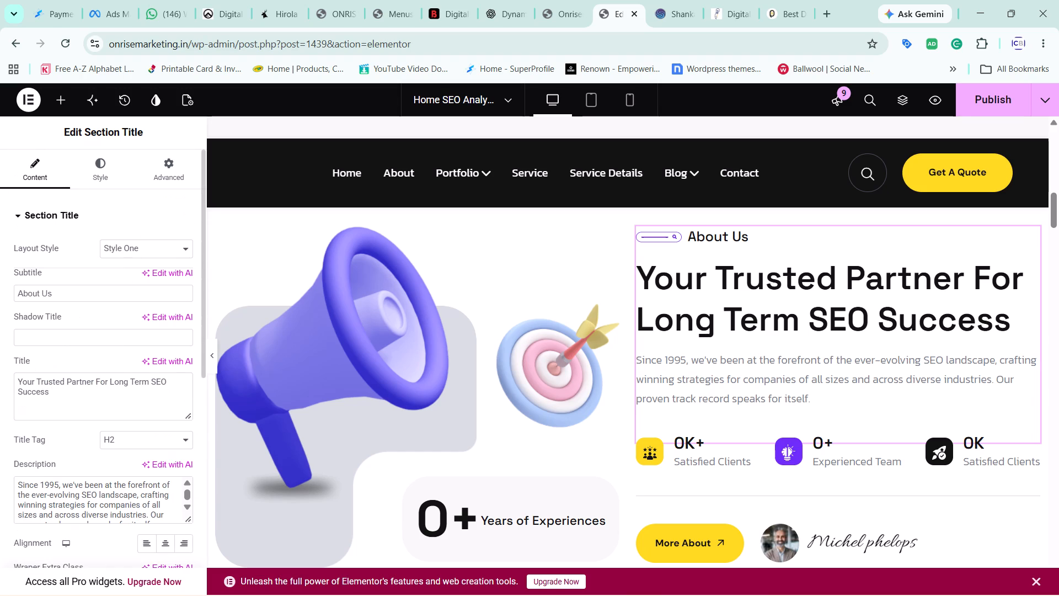
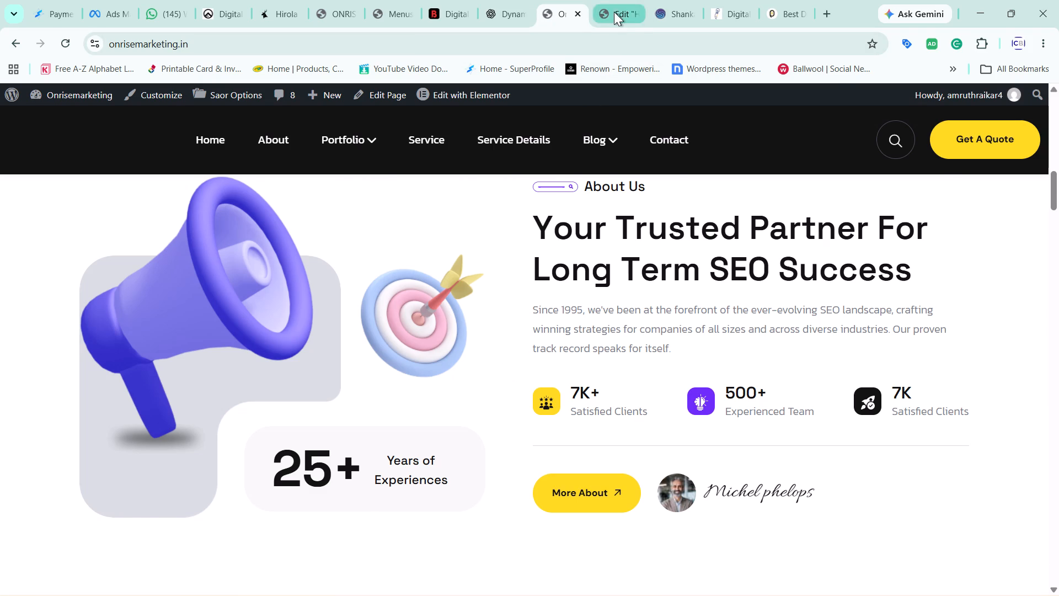
click(698, 332)
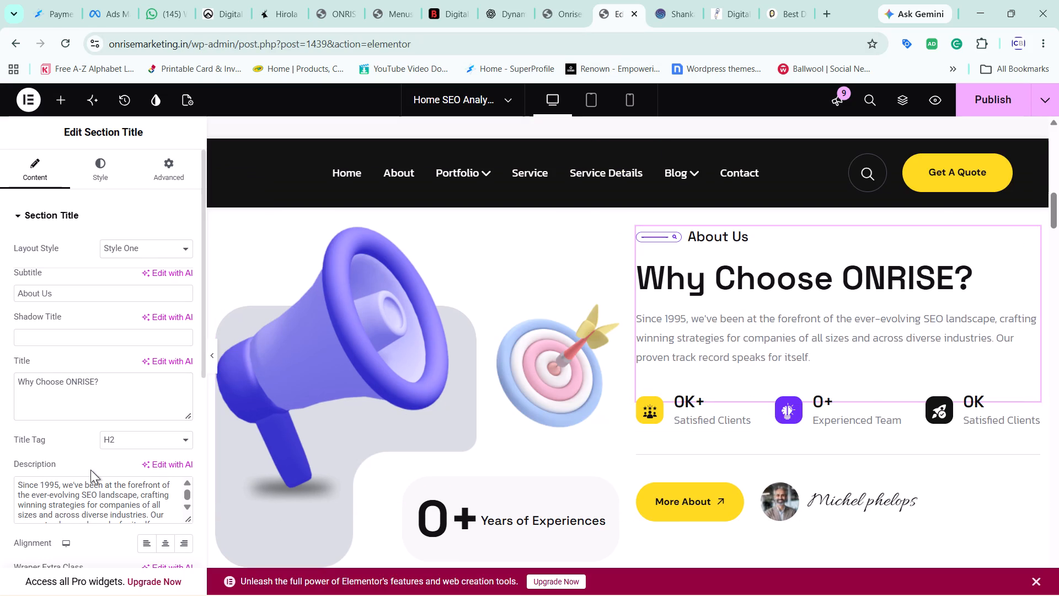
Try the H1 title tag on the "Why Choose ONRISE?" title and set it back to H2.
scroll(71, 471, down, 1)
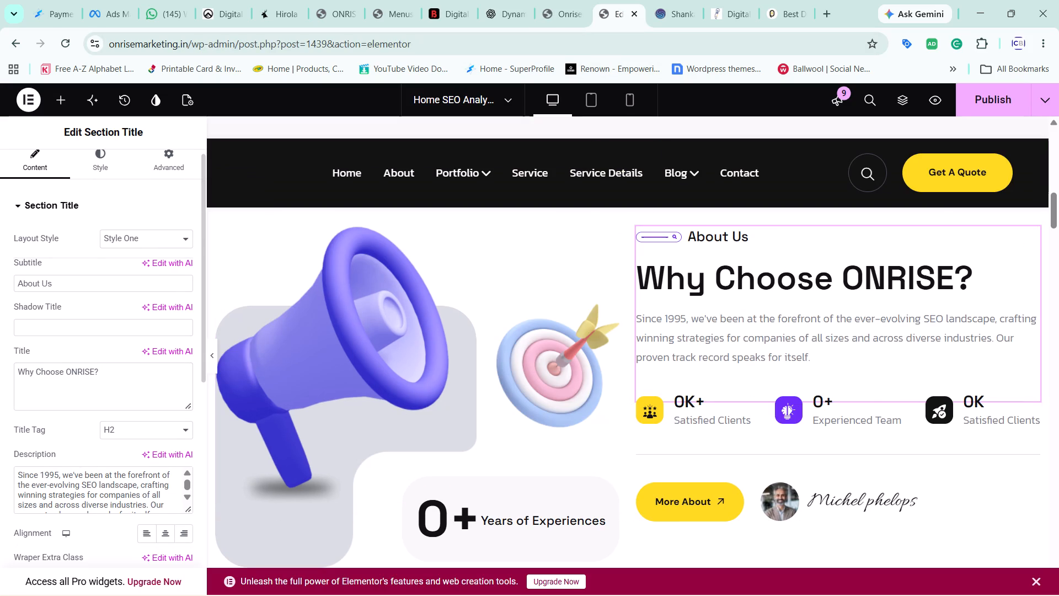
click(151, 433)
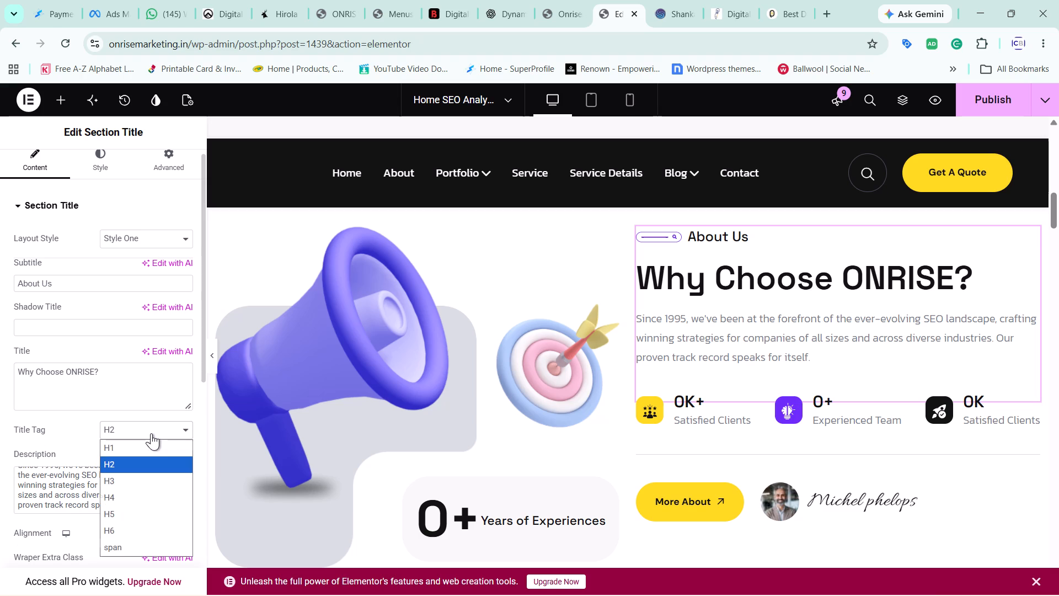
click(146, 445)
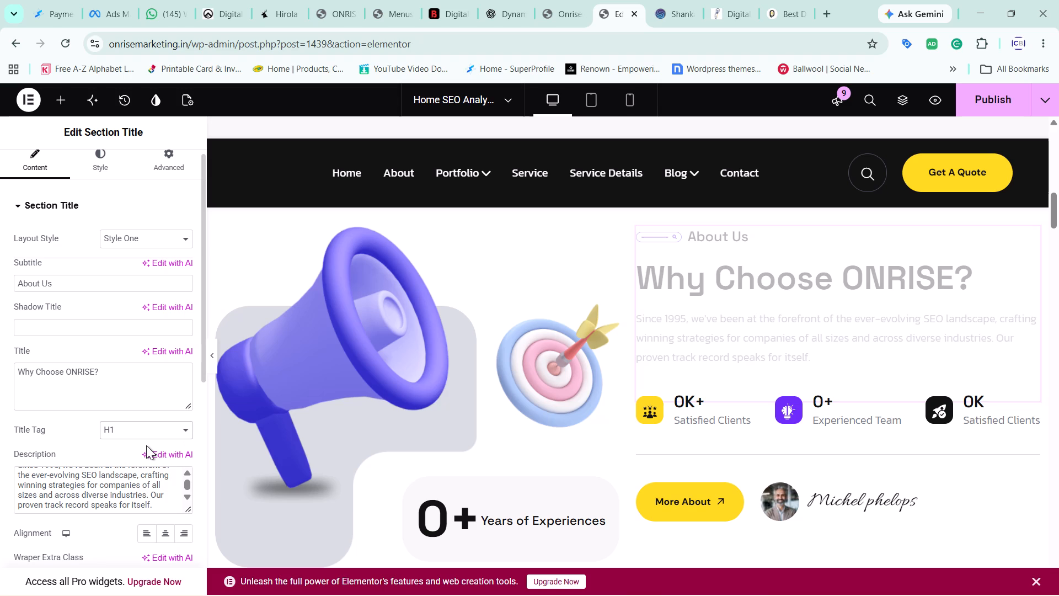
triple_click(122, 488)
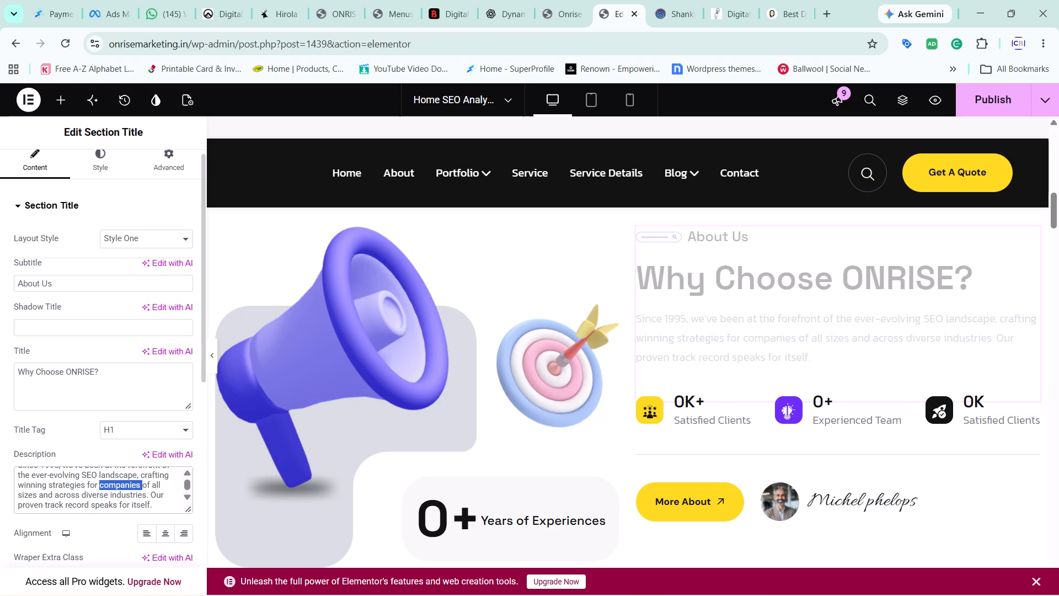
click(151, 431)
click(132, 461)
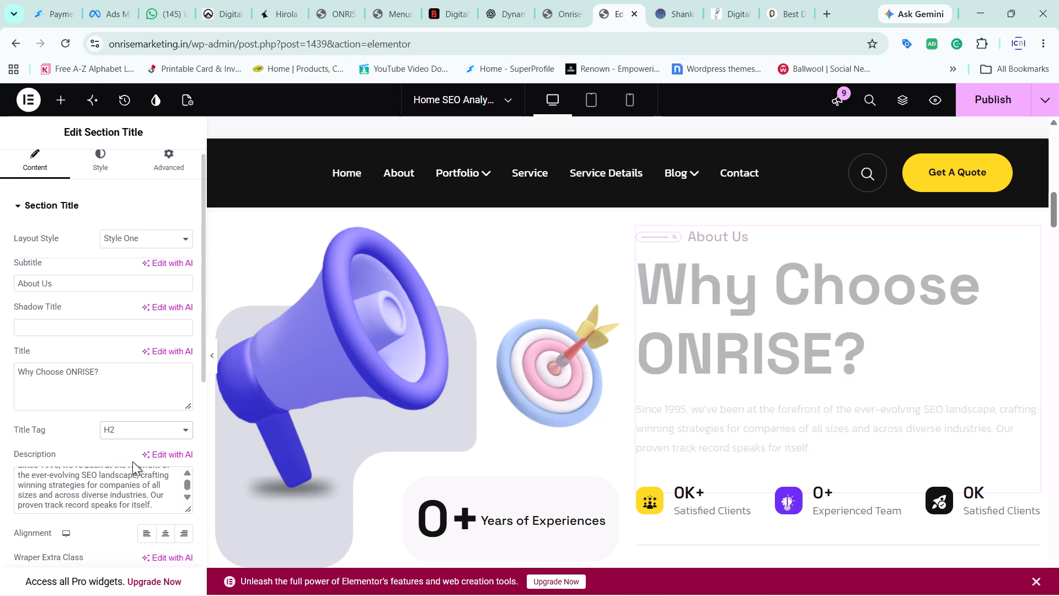
Replace the section title's "Since 1995" description with the copied "Your Growth Deserves More Than Just Marketing." text.
scroll(120, 382, down, 1)
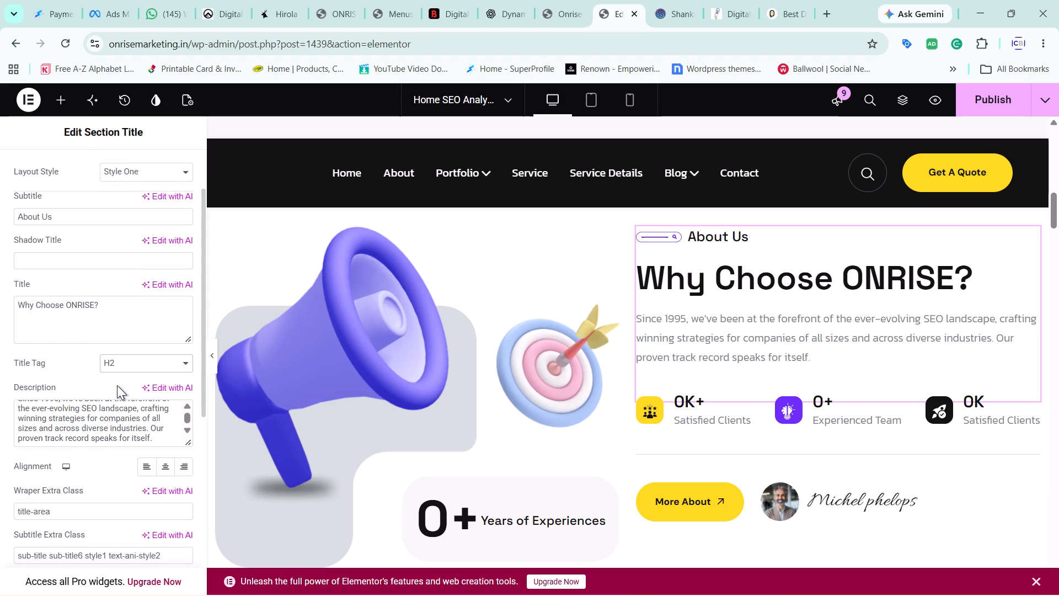
click(82, 422)
double_click(82, 422)
triple_click(82, 422)
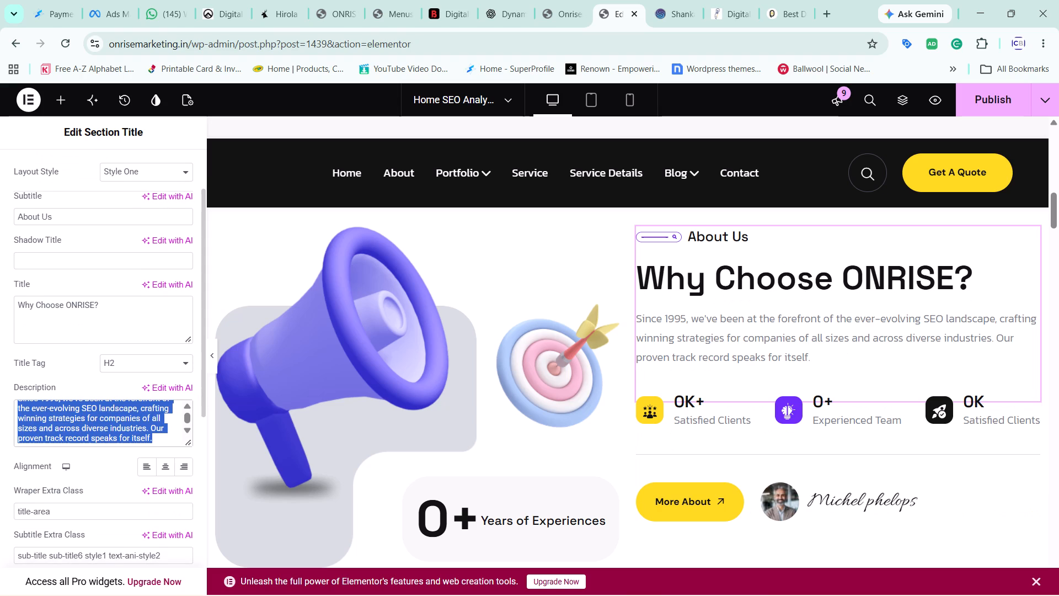
key(Delete)
key(ctrl+v)
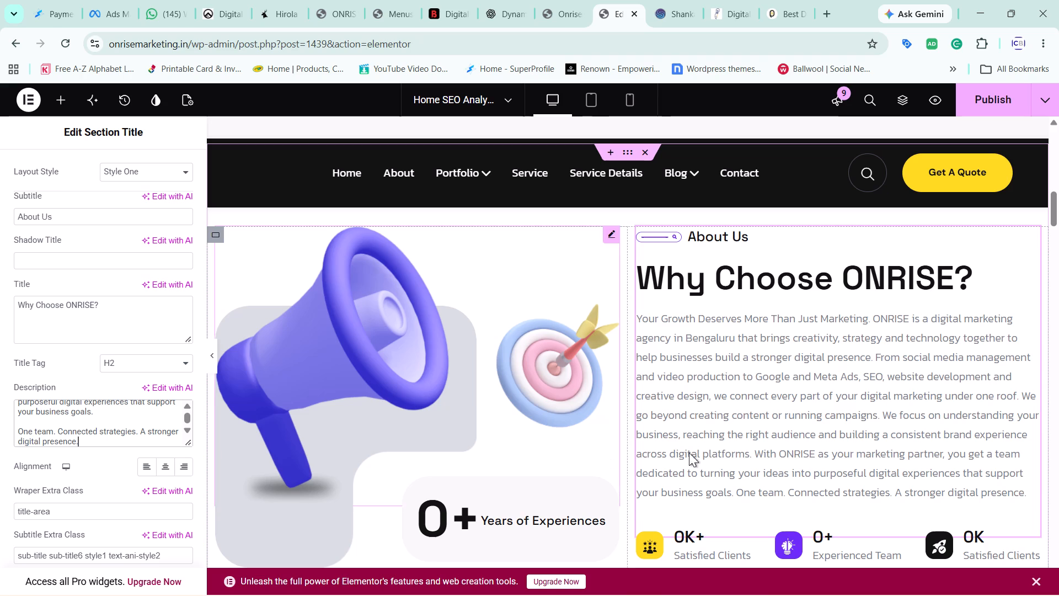
Examine the new description on the page and the section title's remaining settings, from the extra classes to the shape images.
scroll(723, 462, down, 1)
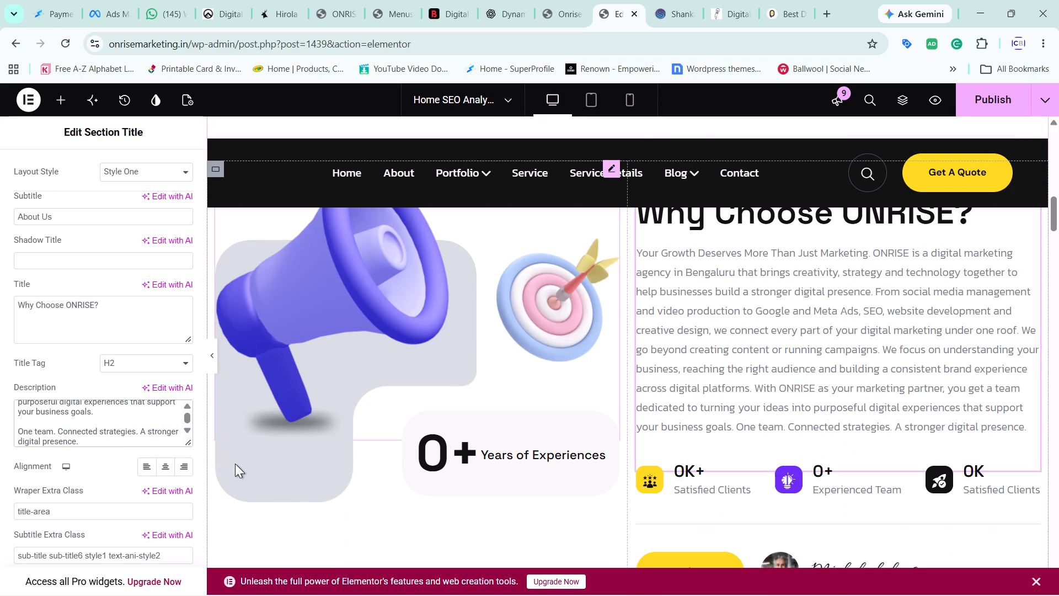
scroll(156, 451, down, 3)
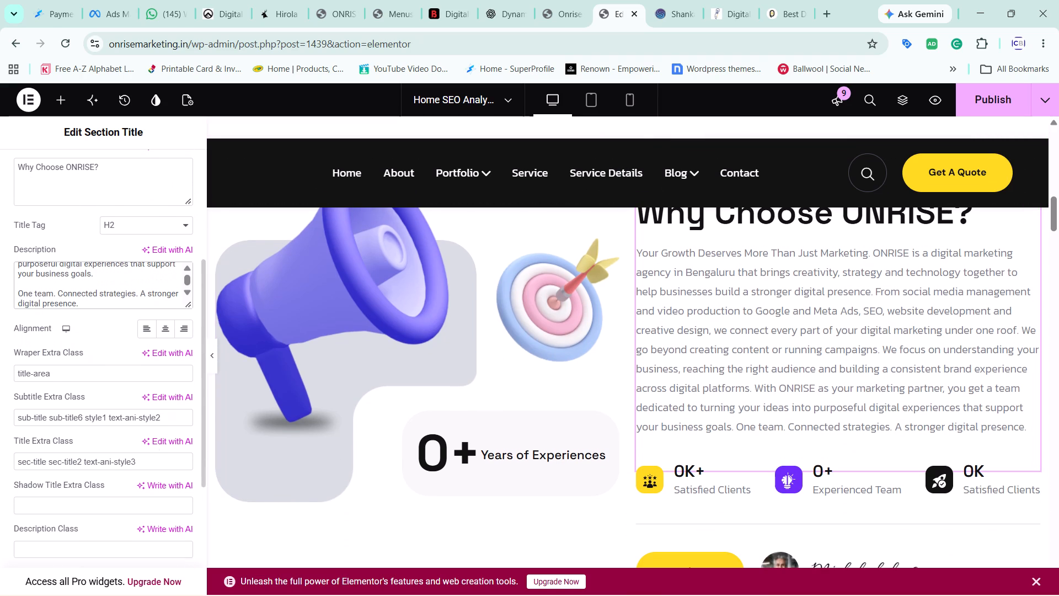
scroll(156, 451, down, 1)
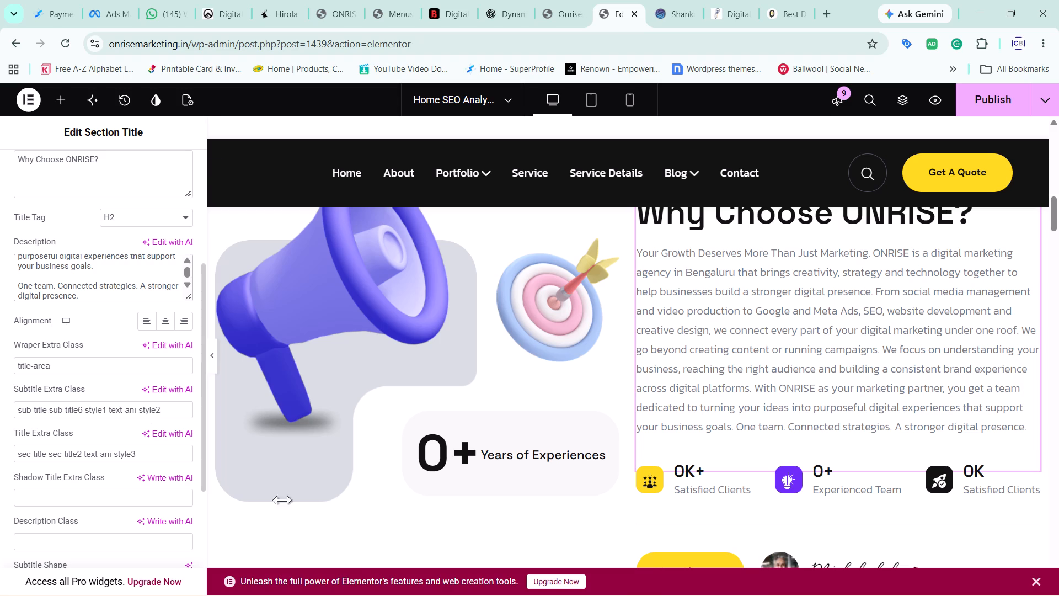
scroll(73, 489, down, 2)
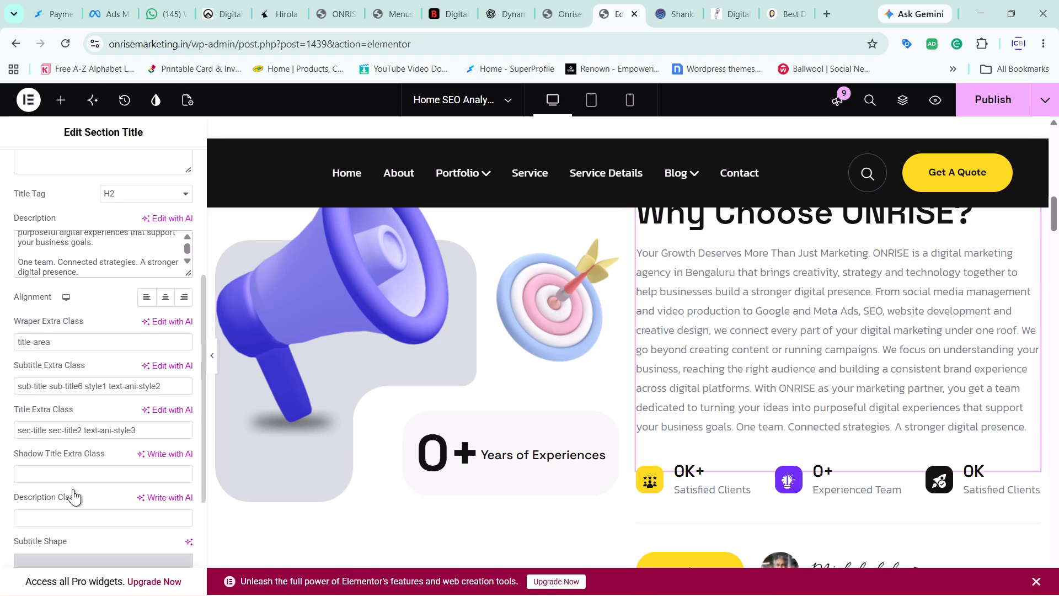
scroll(73, 489, down, 5)
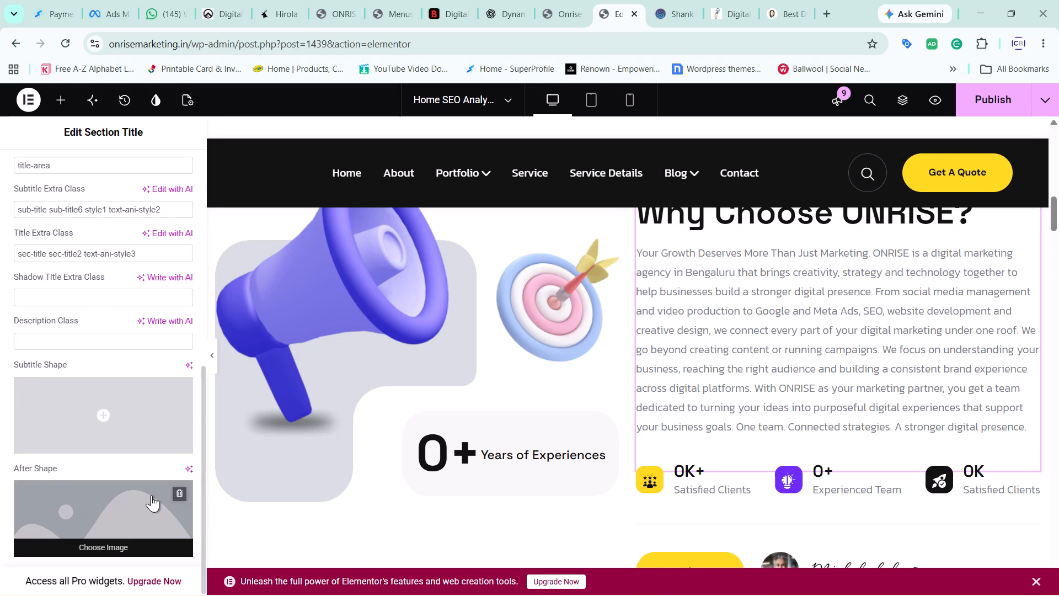
Delete the About widget containing the More About button, portrait and signature below the counters.
scroll(451, 425, down, 2)
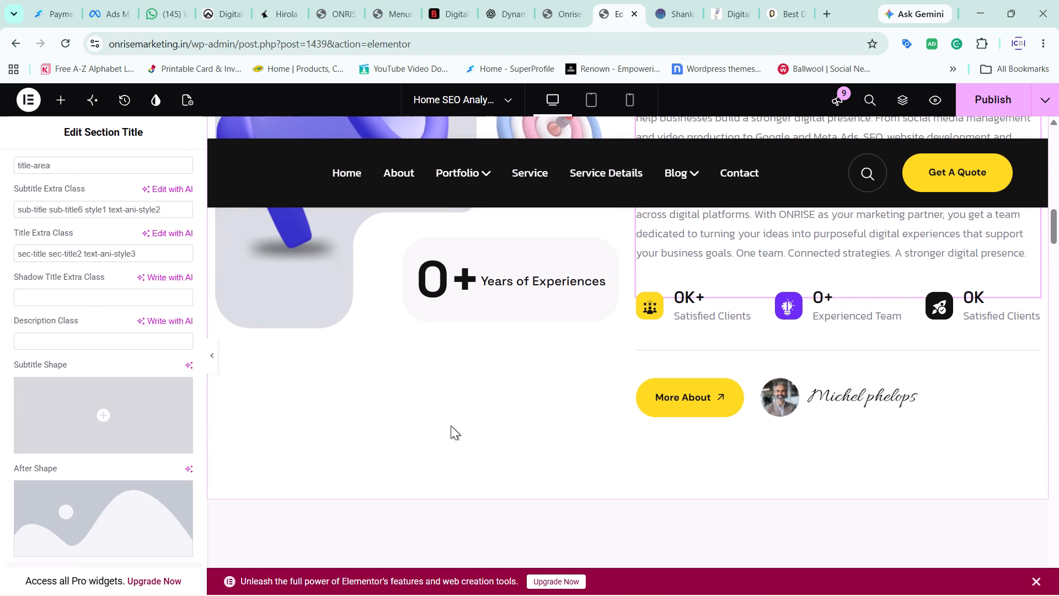
scroll(451, 425, up, 1)
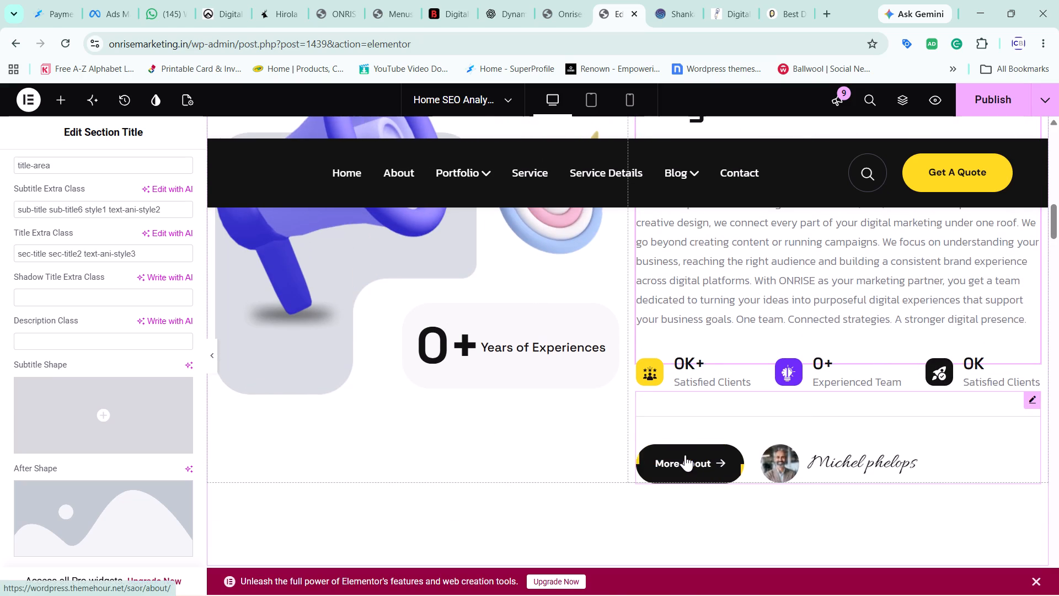
right_click(1033, 397)
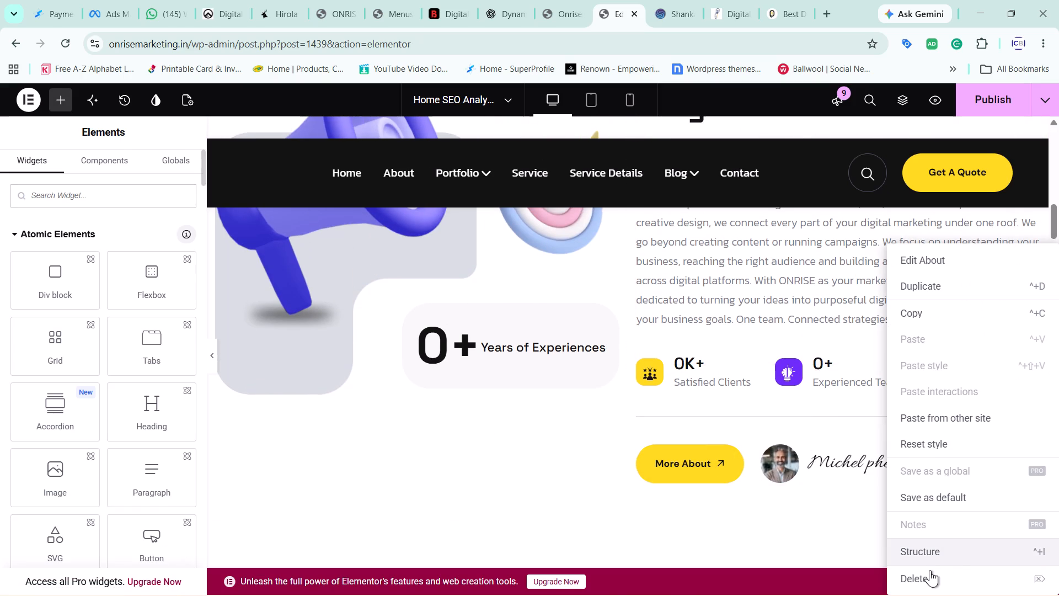
click(929, 571)
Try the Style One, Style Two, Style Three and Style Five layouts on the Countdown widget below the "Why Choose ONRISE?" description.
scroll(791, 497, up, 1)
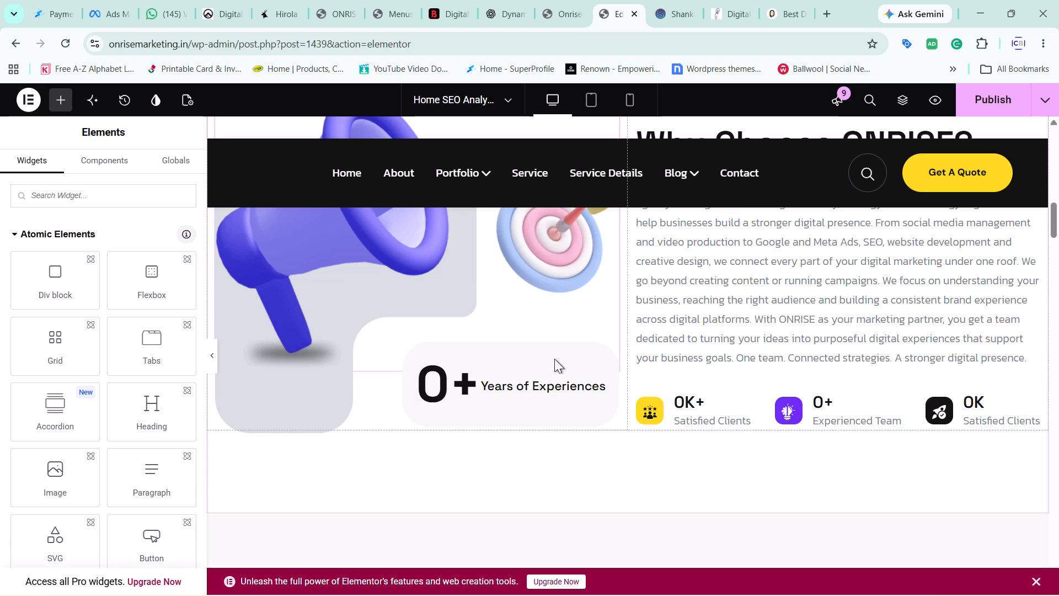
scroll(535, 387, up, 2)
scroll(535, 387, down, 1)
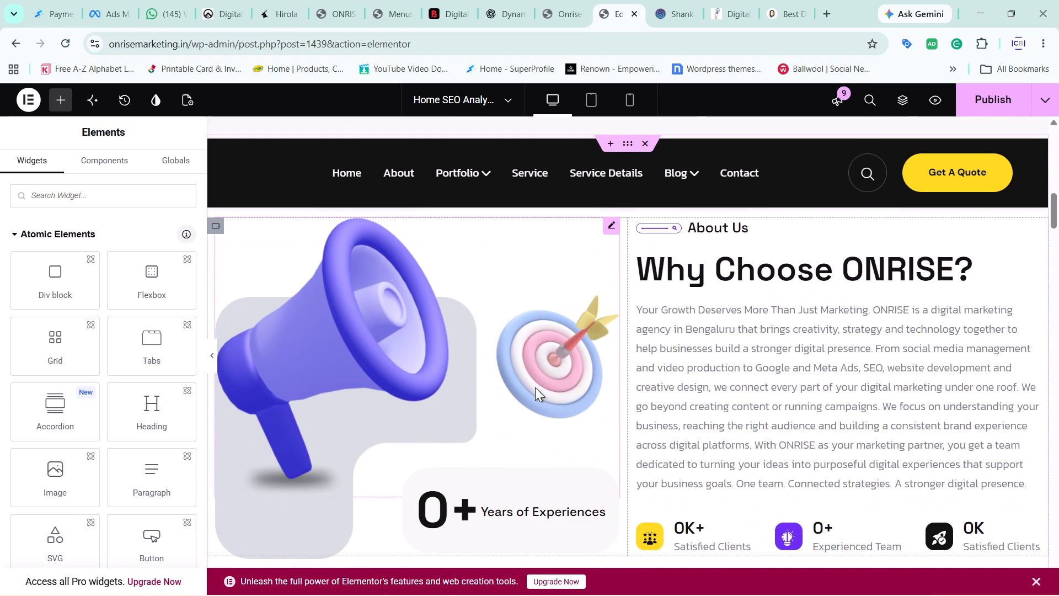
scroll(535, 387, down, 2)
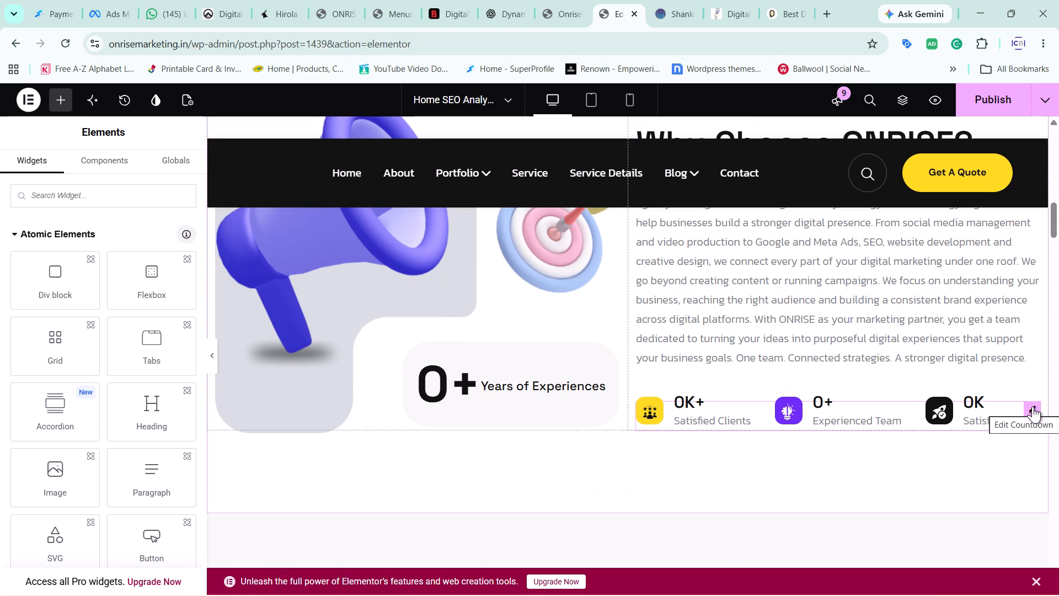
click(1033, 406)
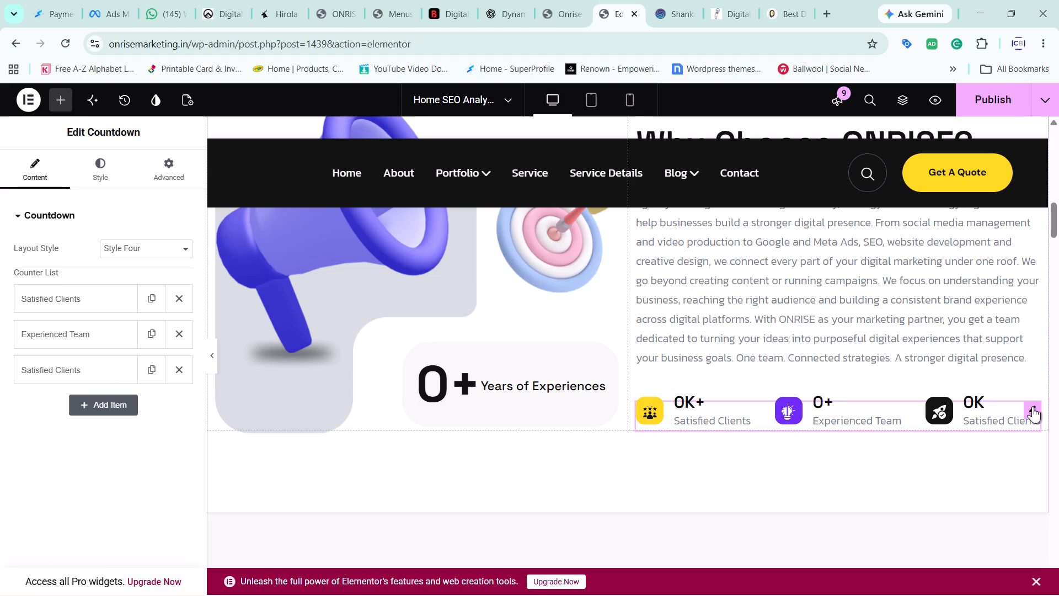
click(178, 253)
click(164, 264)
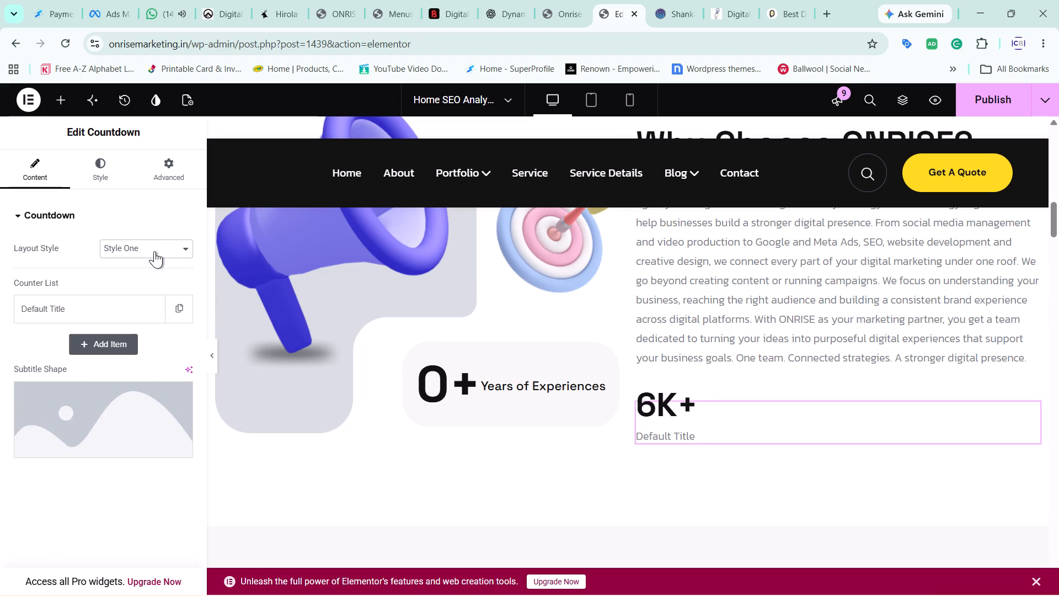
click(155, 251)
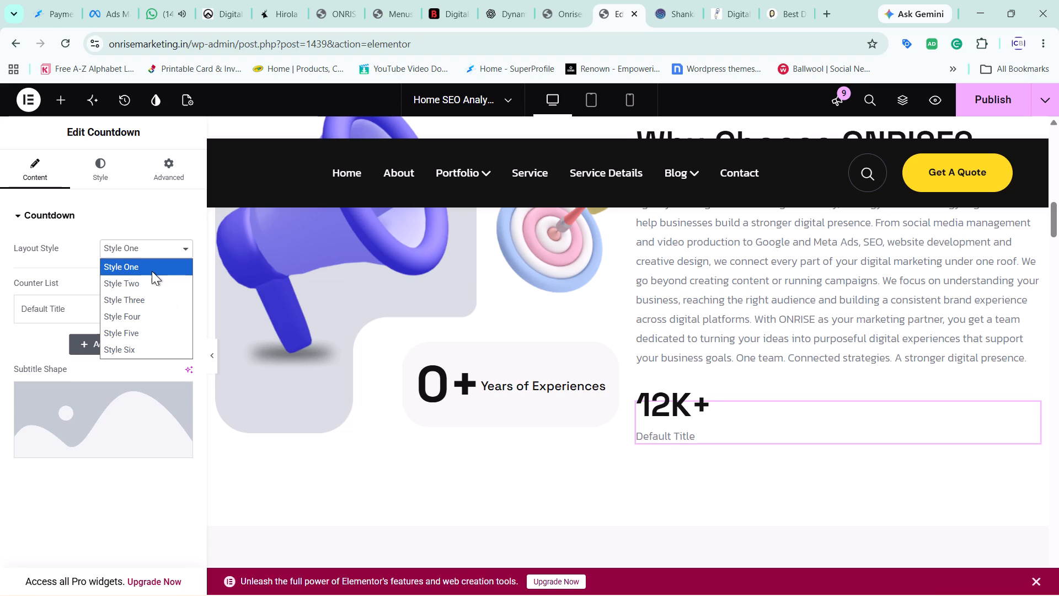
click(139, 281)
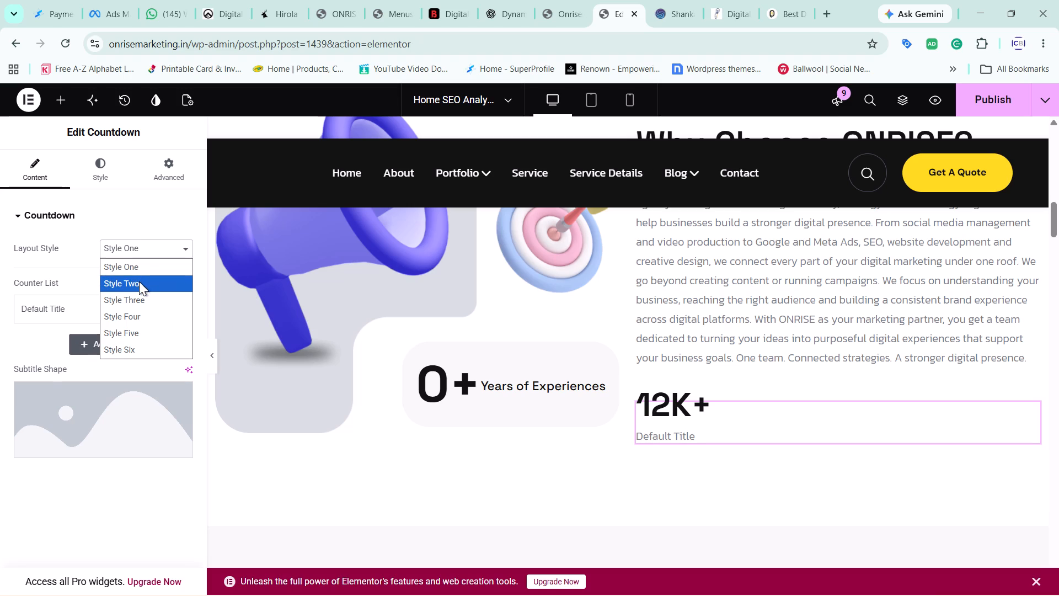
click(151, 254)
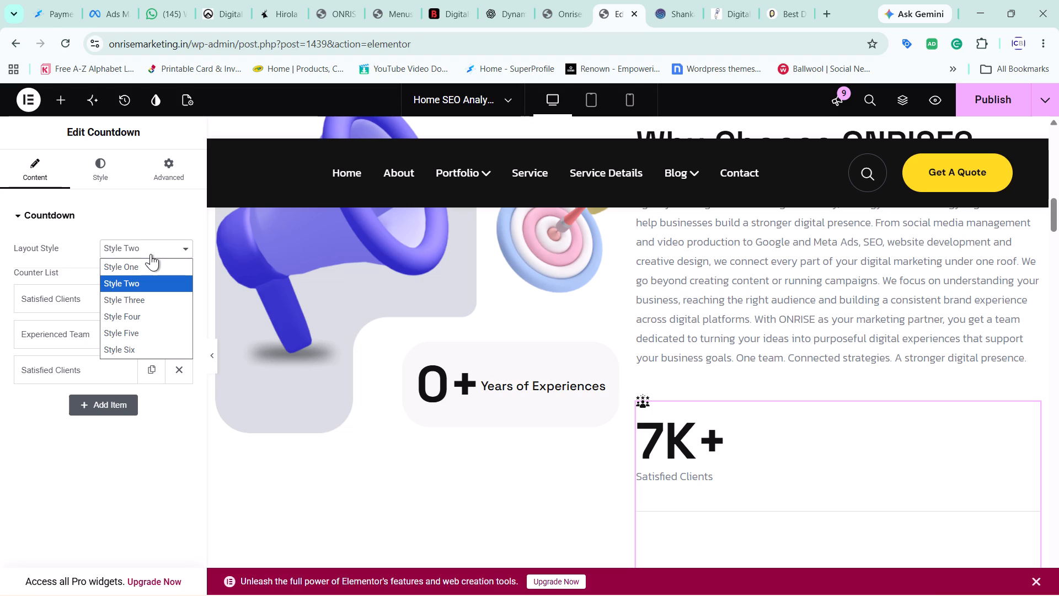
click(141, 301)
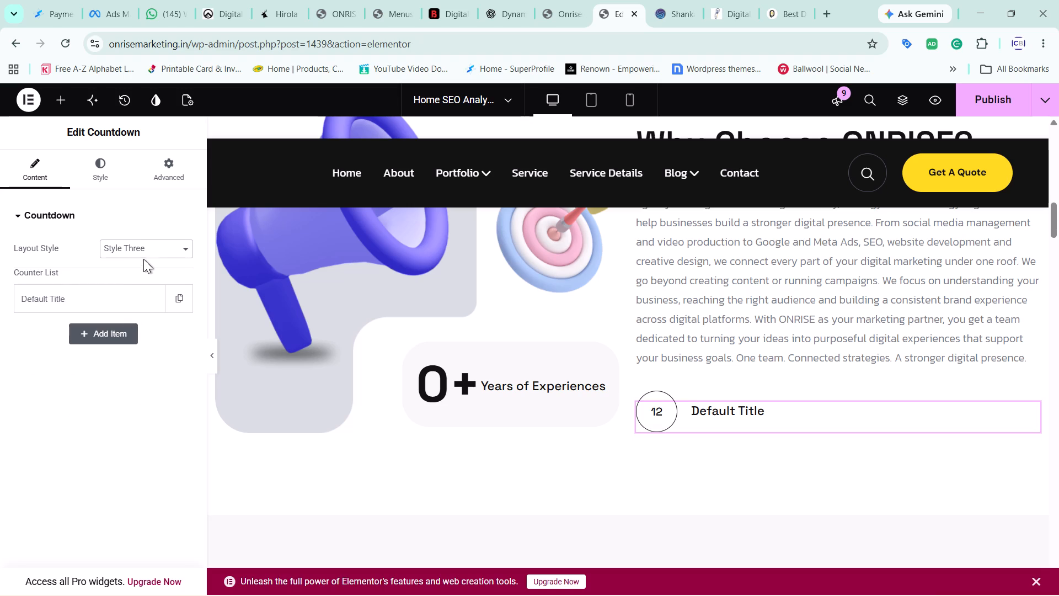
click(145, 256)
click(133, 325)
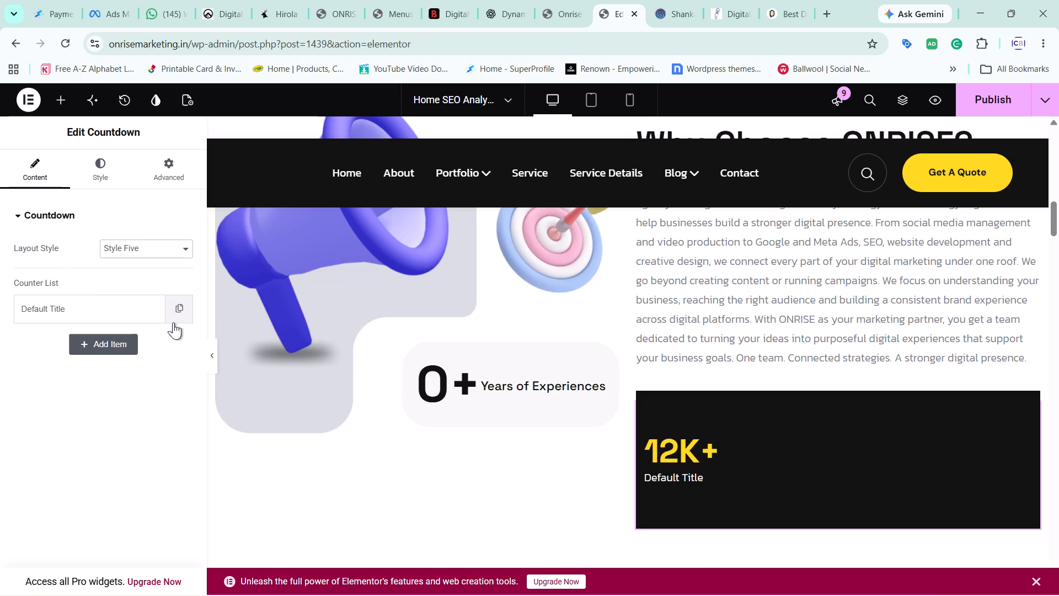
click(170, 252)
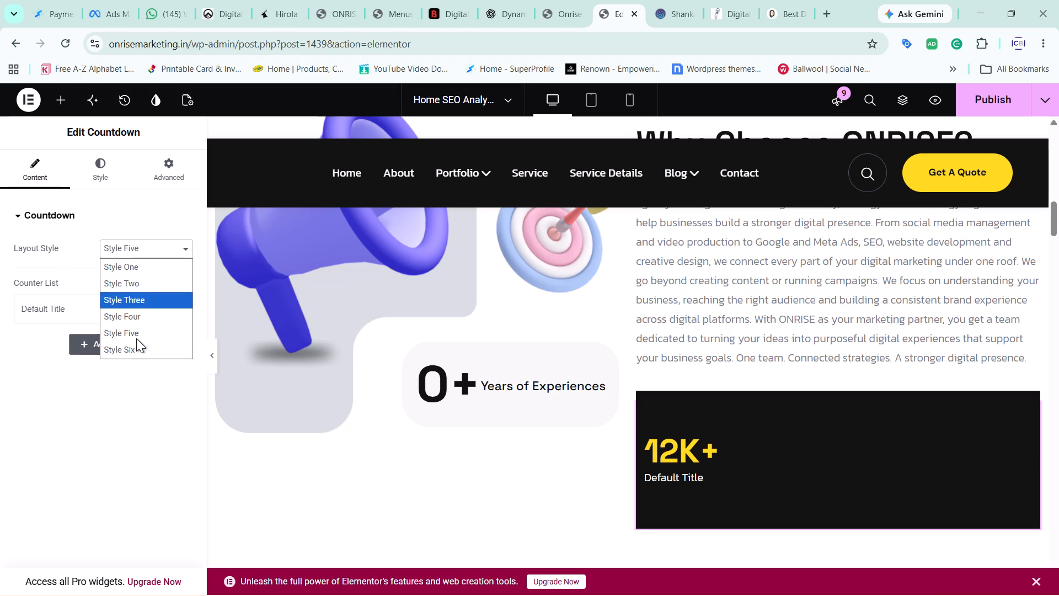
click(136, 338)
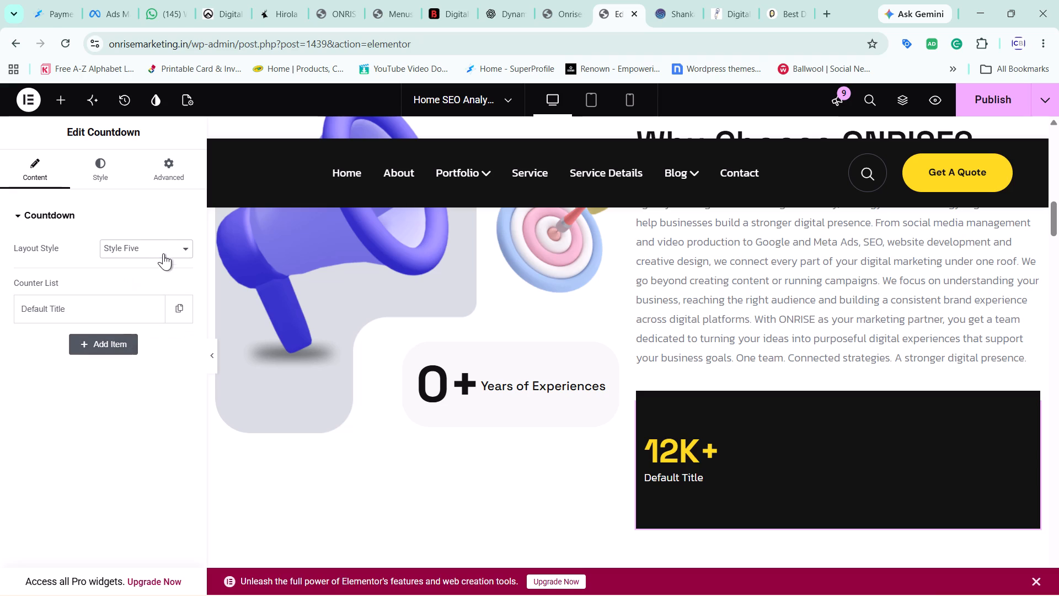
Set the Countdown widget's layout to Style Six and review it within the "Why Choose ONRISE?" section.
click(165, 246)
click(135, 345)
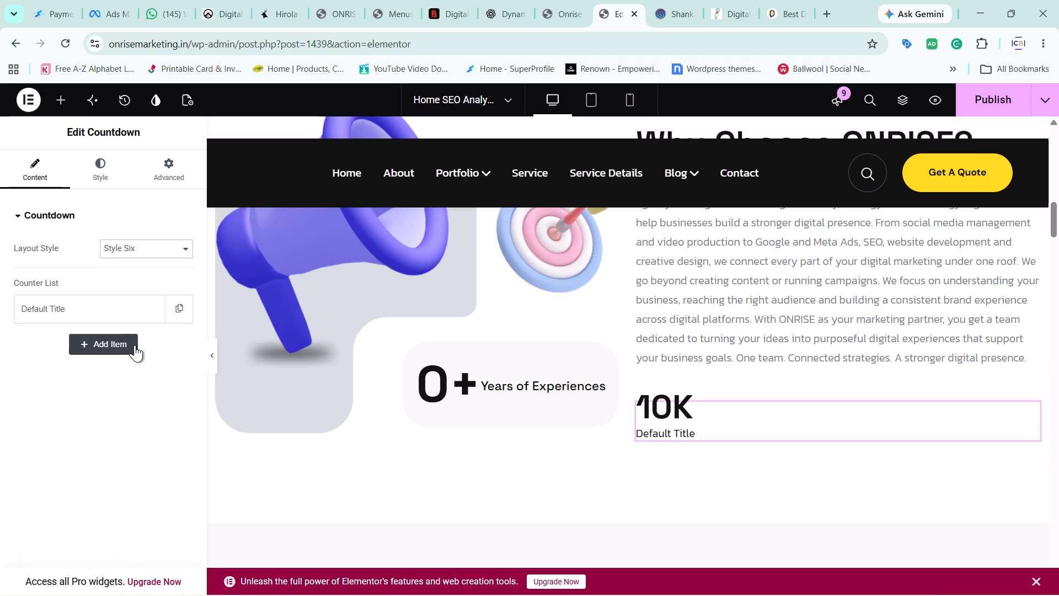
scroll(387, 397, up, 1)
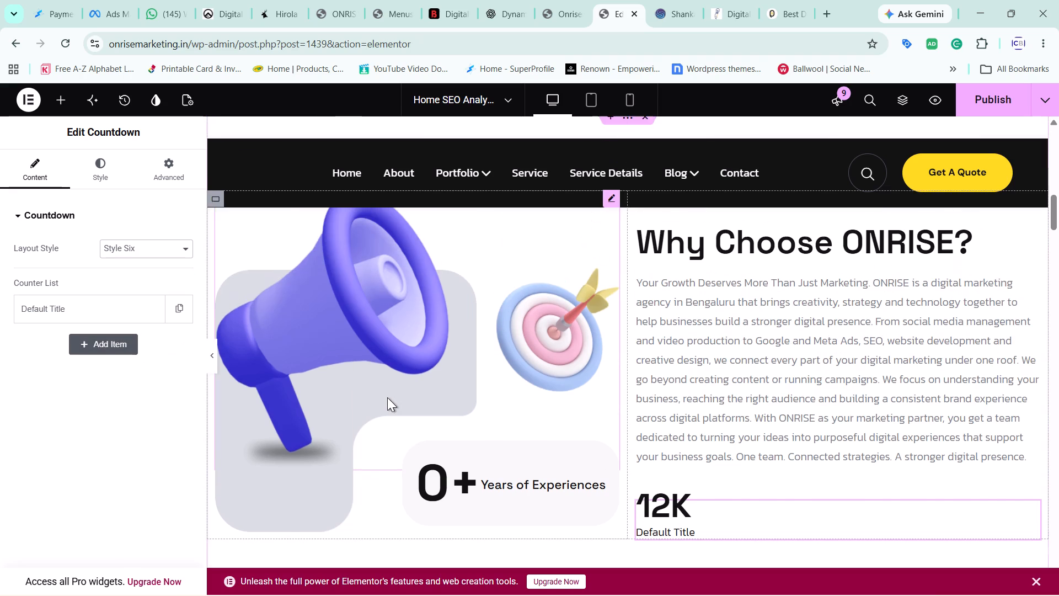
scroll(387, 397, up, 2)
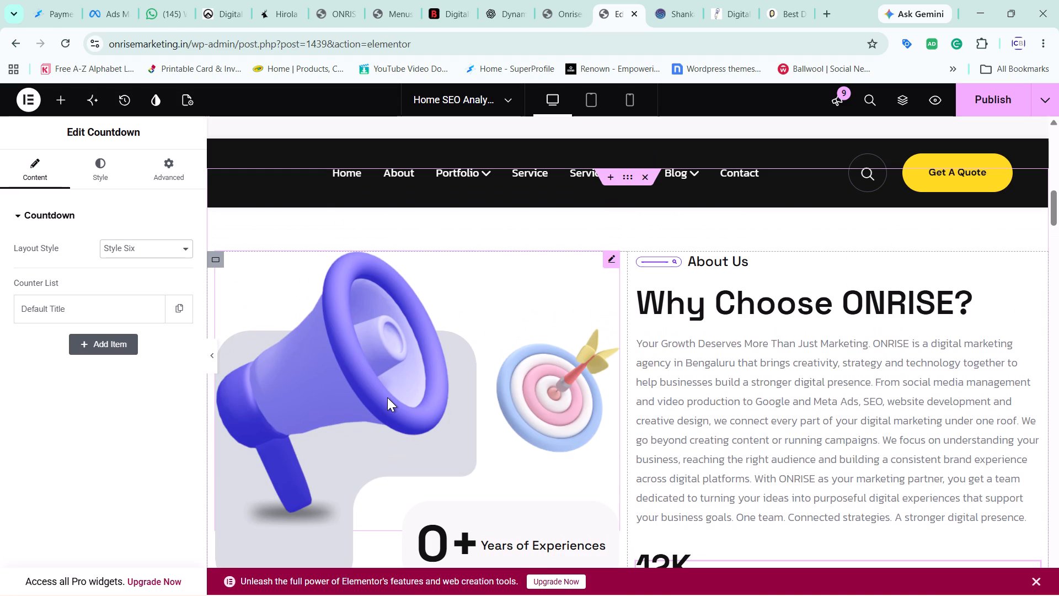
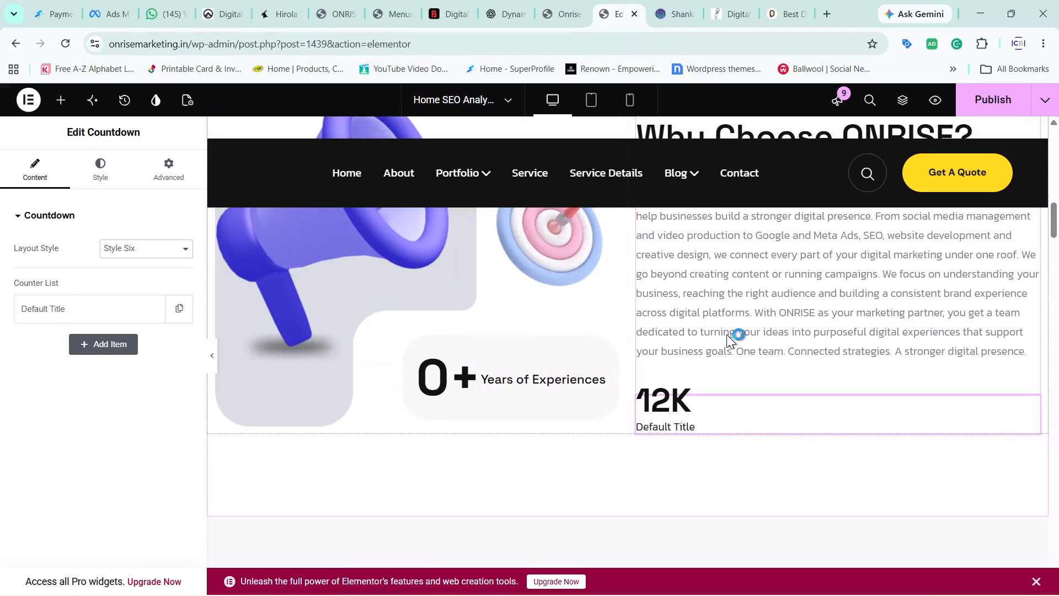
Publish the page with the updated "Why Choose ONRISE?" section.
click(992, 96)
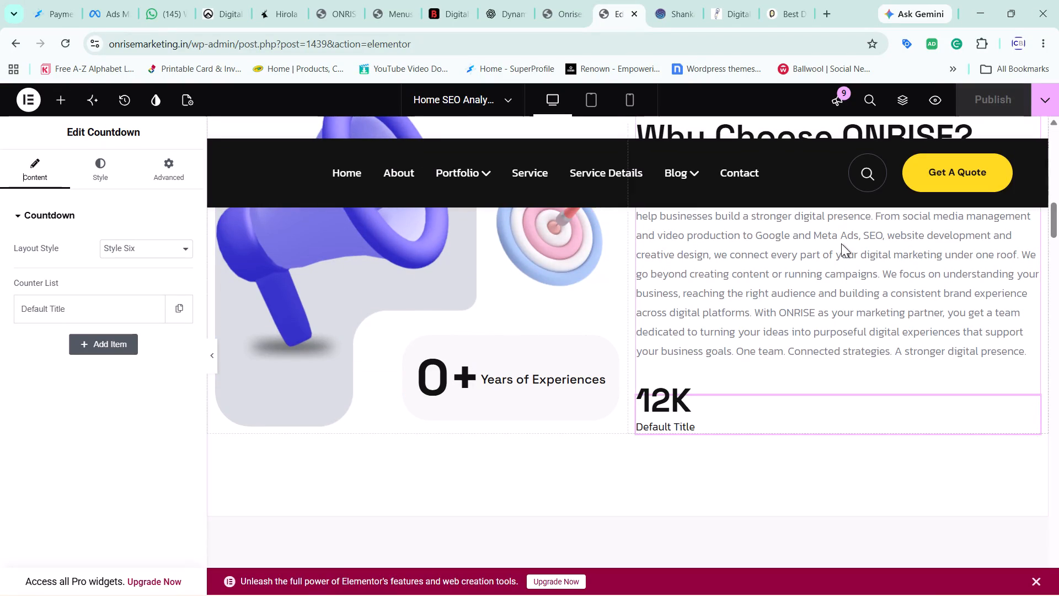
Remove the + operator from the Image widget's "Years of Experiences" badge and set its number to 4.
click(488, 337)
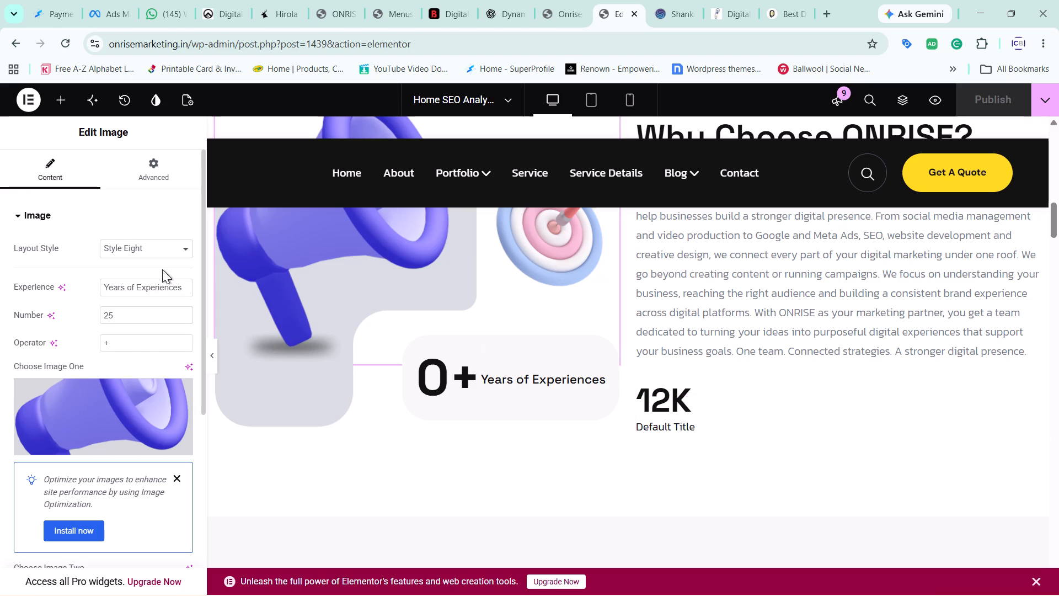
double_click(129, 347)
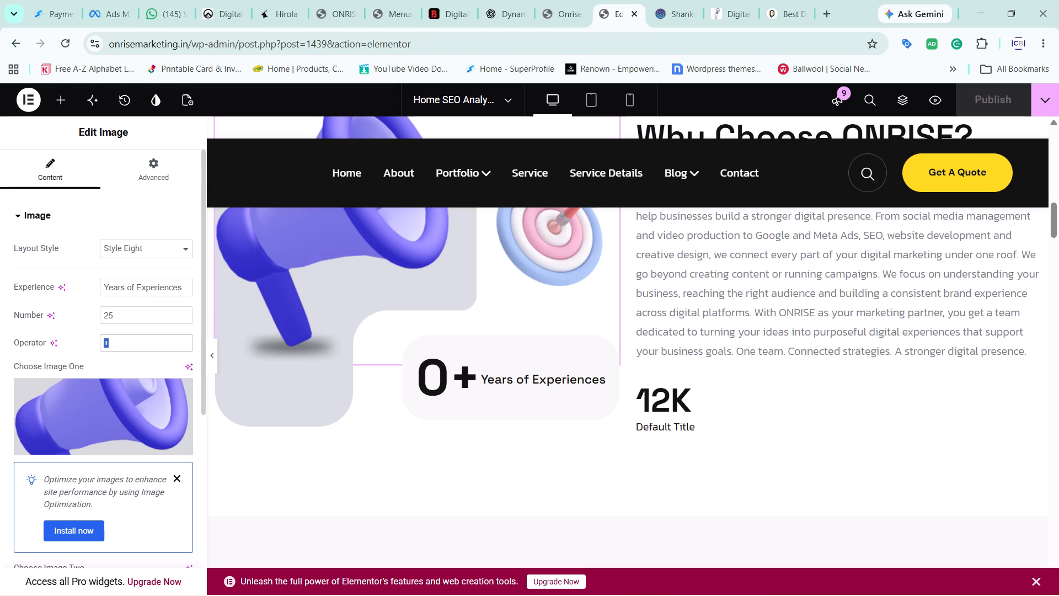
key(Delete)
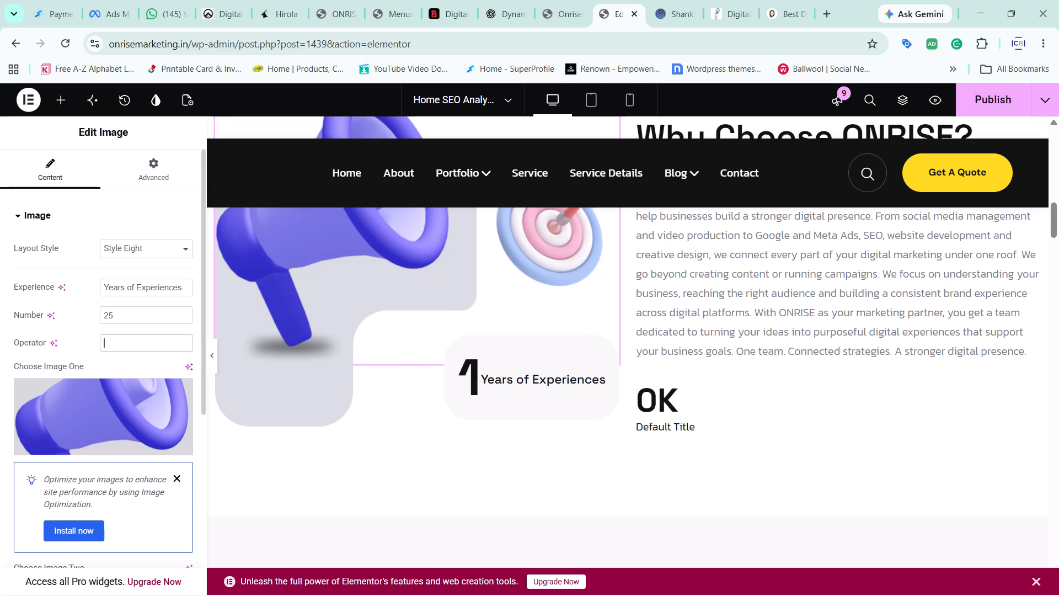
click(121, 313)
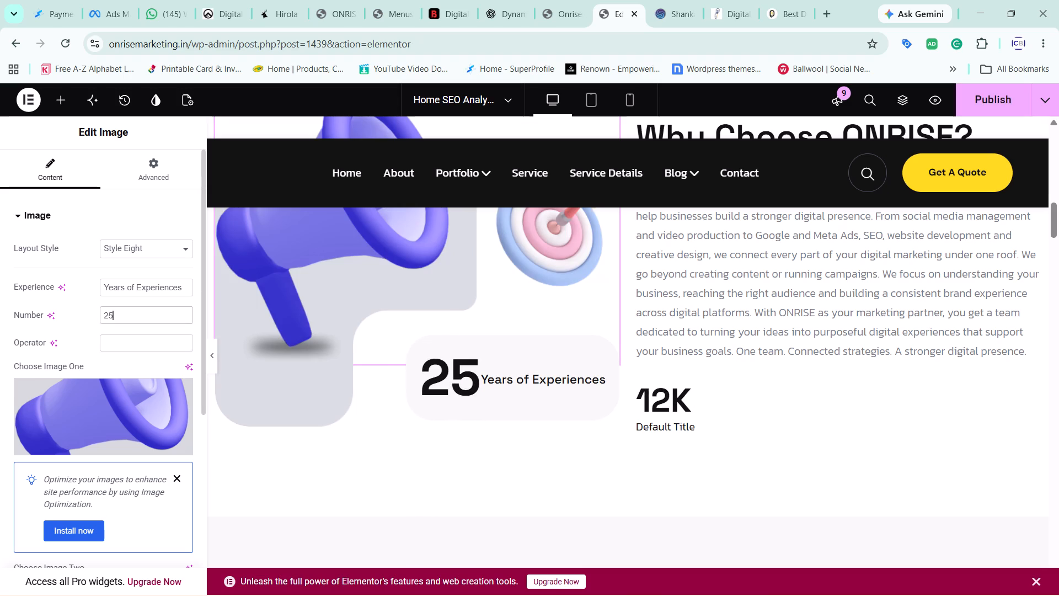
click(121, 313)
key(Delete)
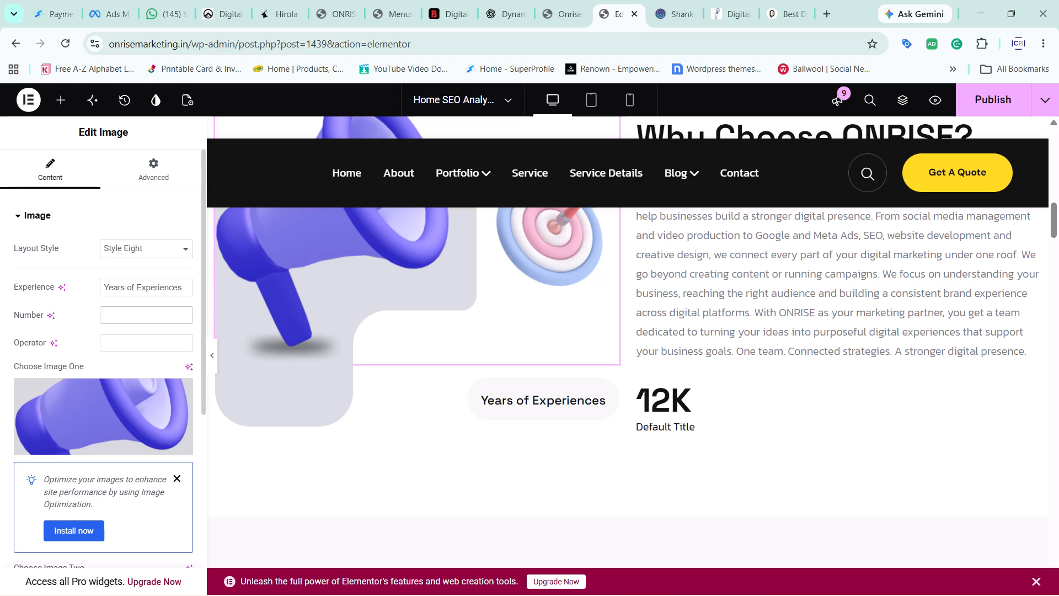
key(4)
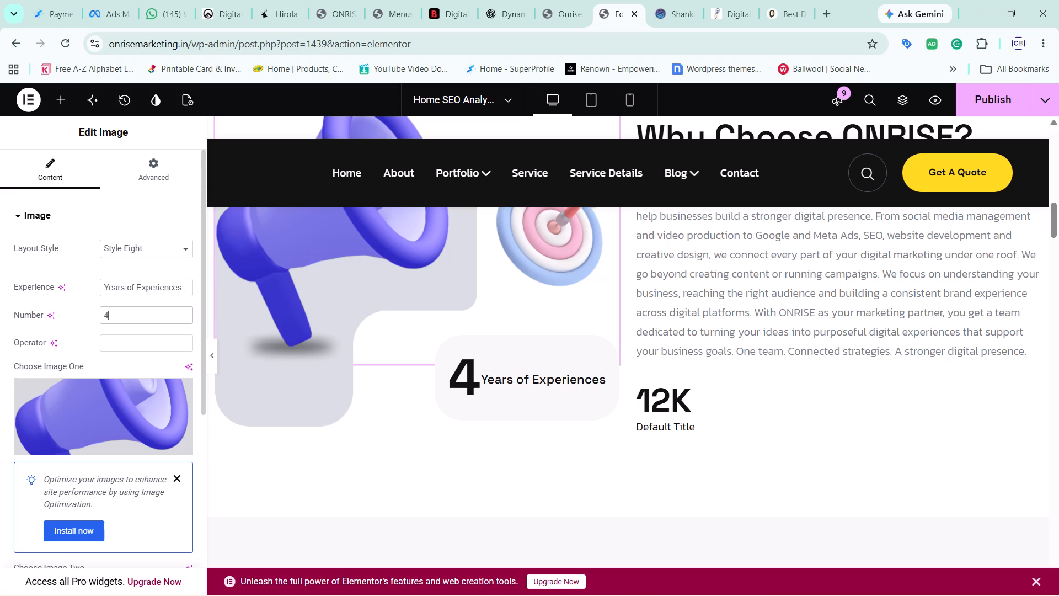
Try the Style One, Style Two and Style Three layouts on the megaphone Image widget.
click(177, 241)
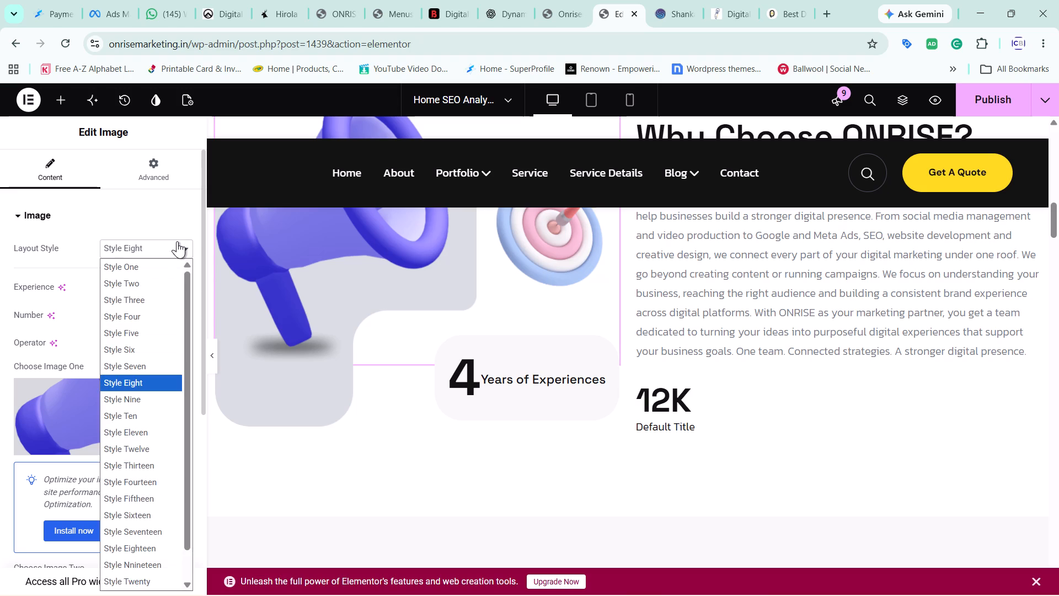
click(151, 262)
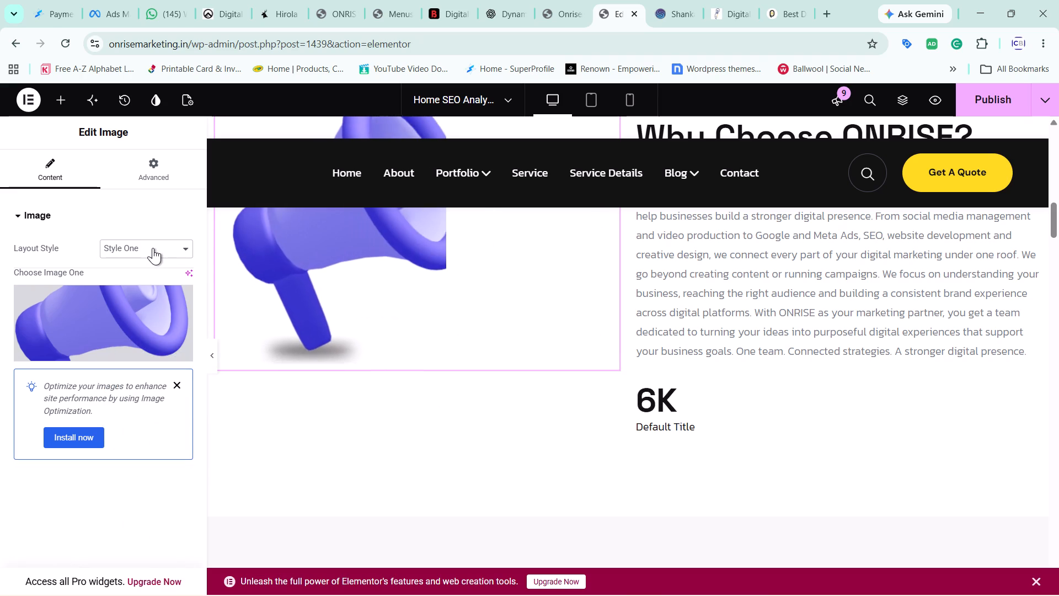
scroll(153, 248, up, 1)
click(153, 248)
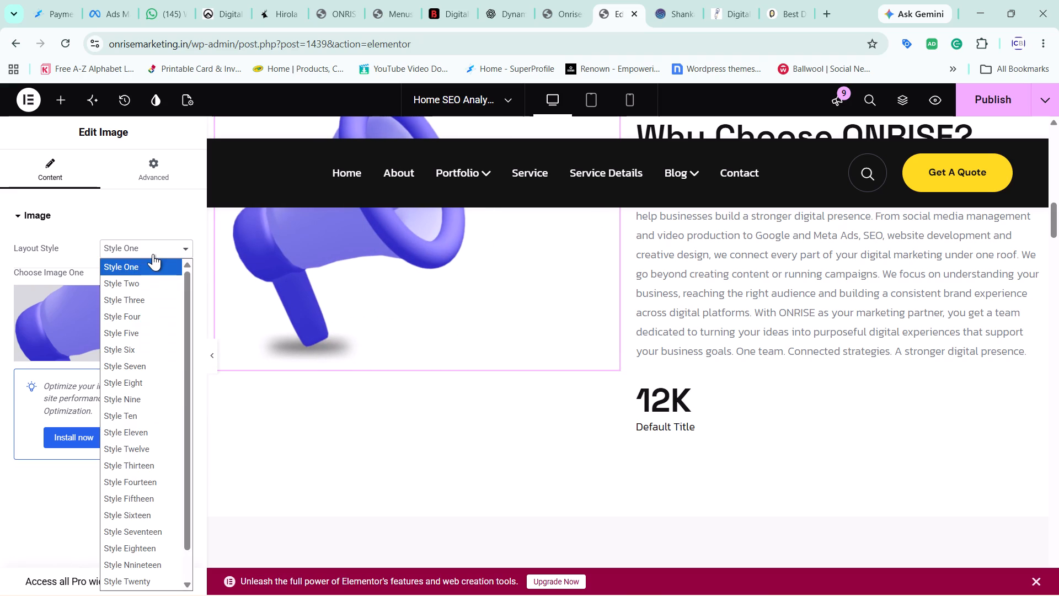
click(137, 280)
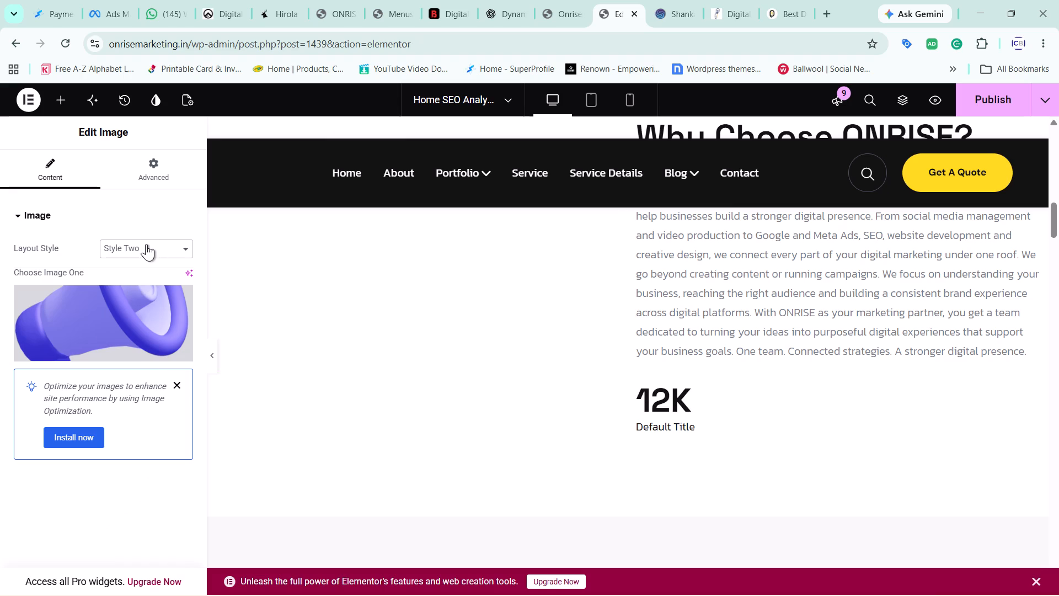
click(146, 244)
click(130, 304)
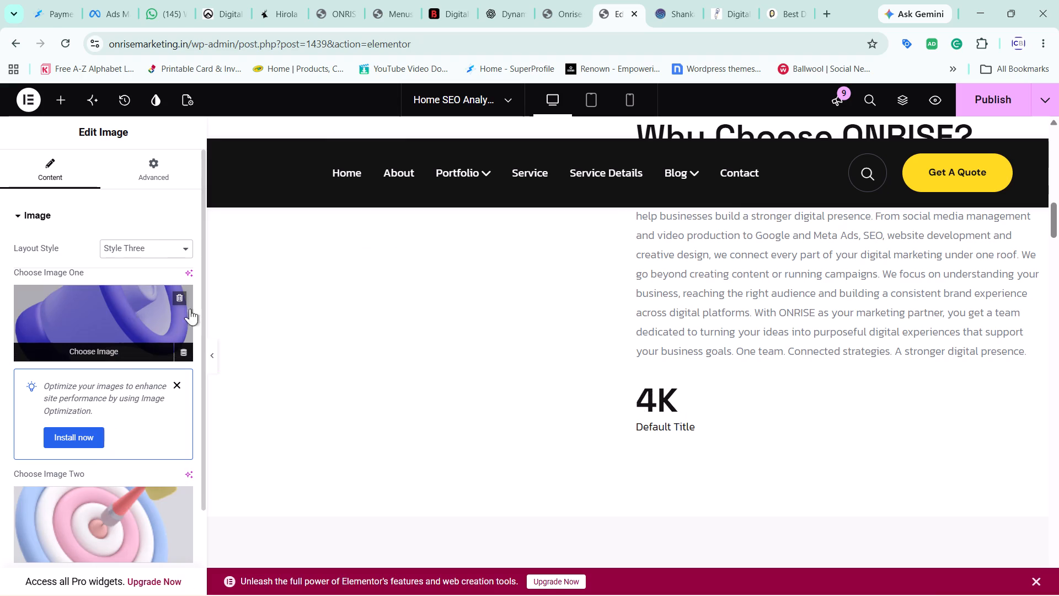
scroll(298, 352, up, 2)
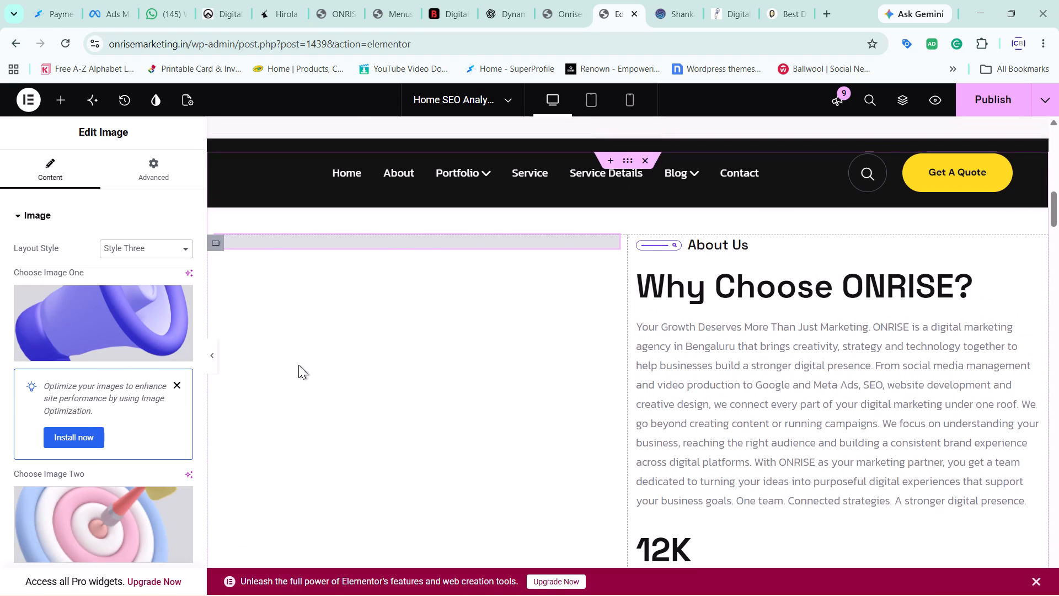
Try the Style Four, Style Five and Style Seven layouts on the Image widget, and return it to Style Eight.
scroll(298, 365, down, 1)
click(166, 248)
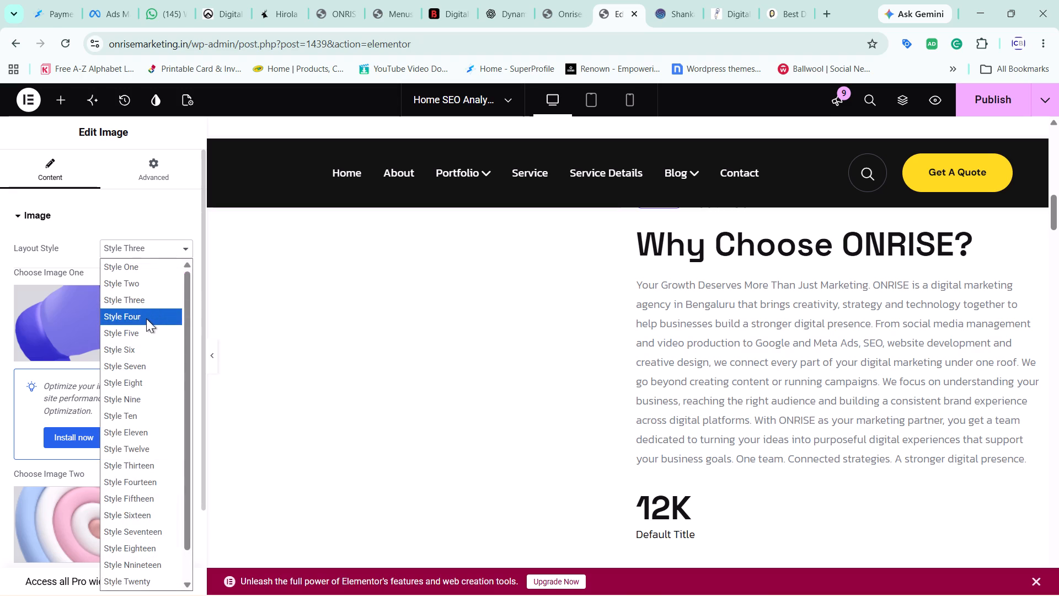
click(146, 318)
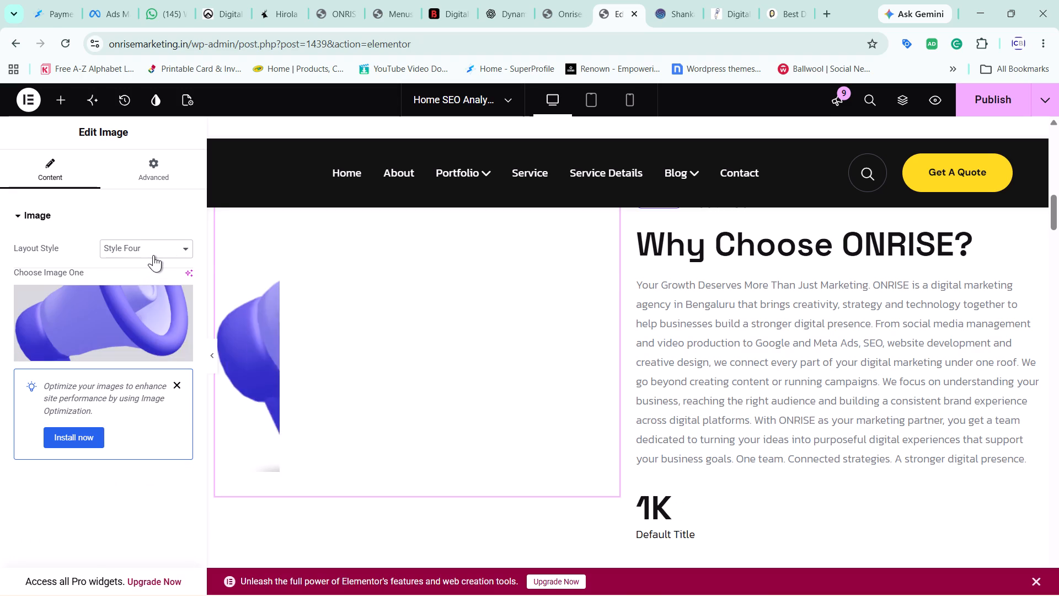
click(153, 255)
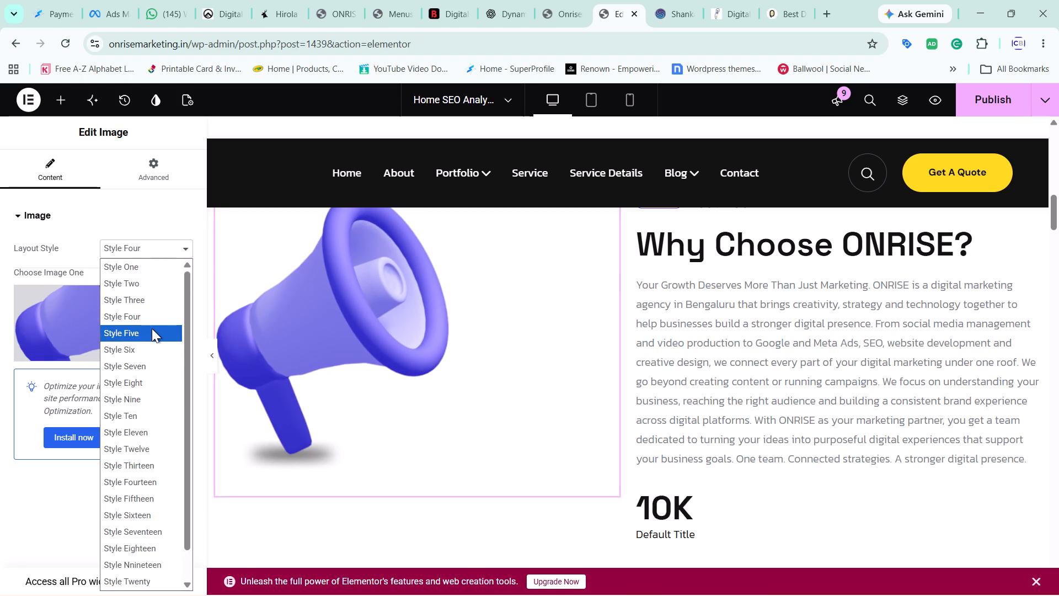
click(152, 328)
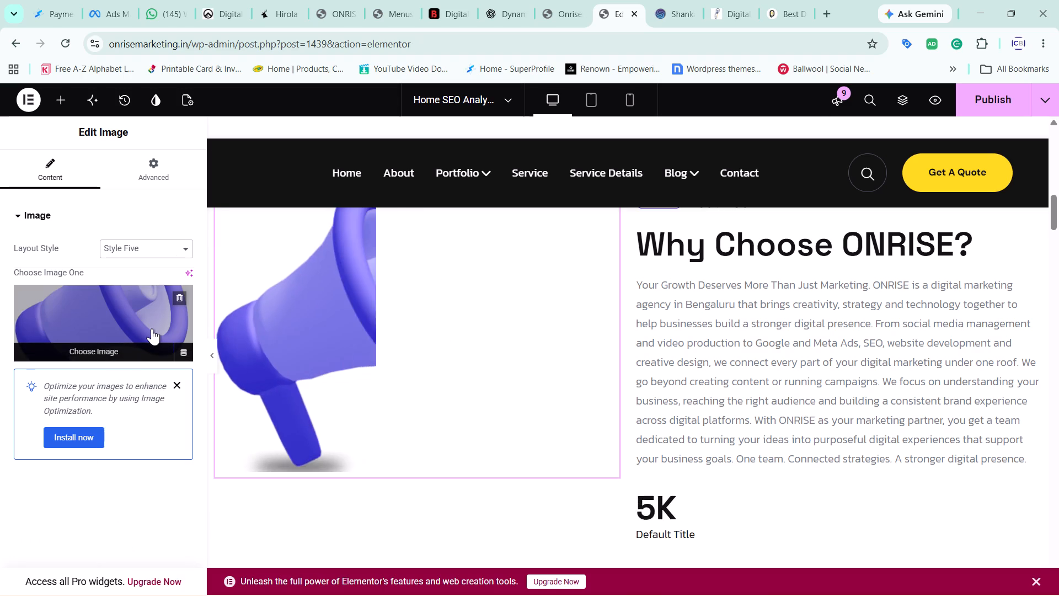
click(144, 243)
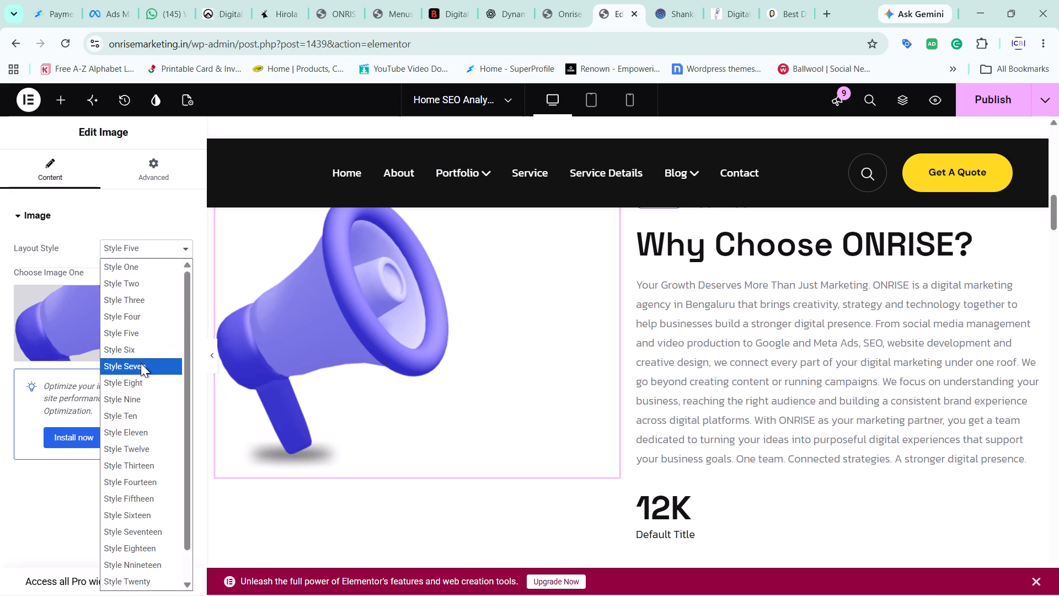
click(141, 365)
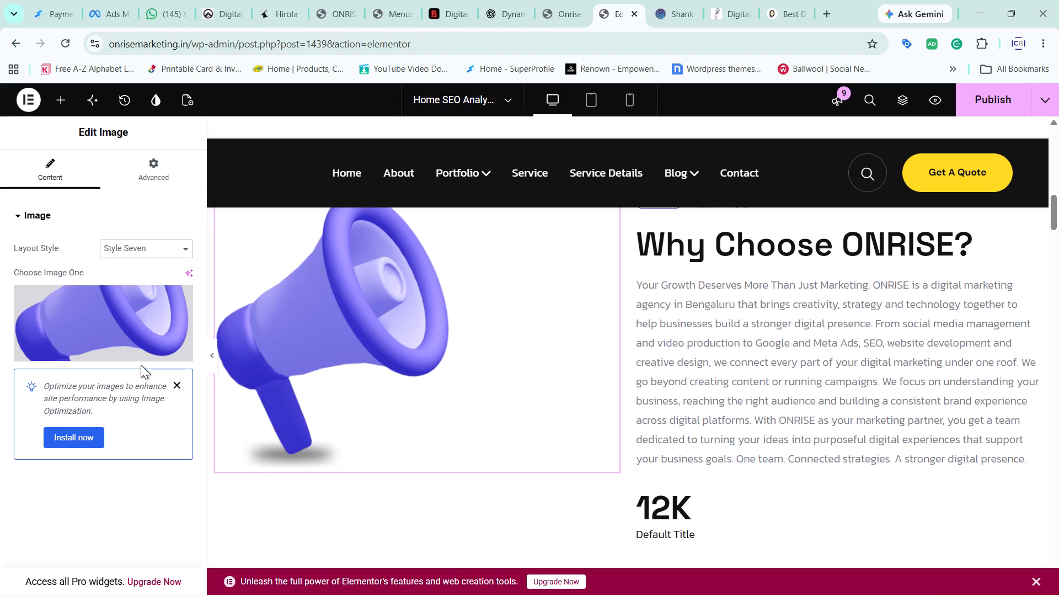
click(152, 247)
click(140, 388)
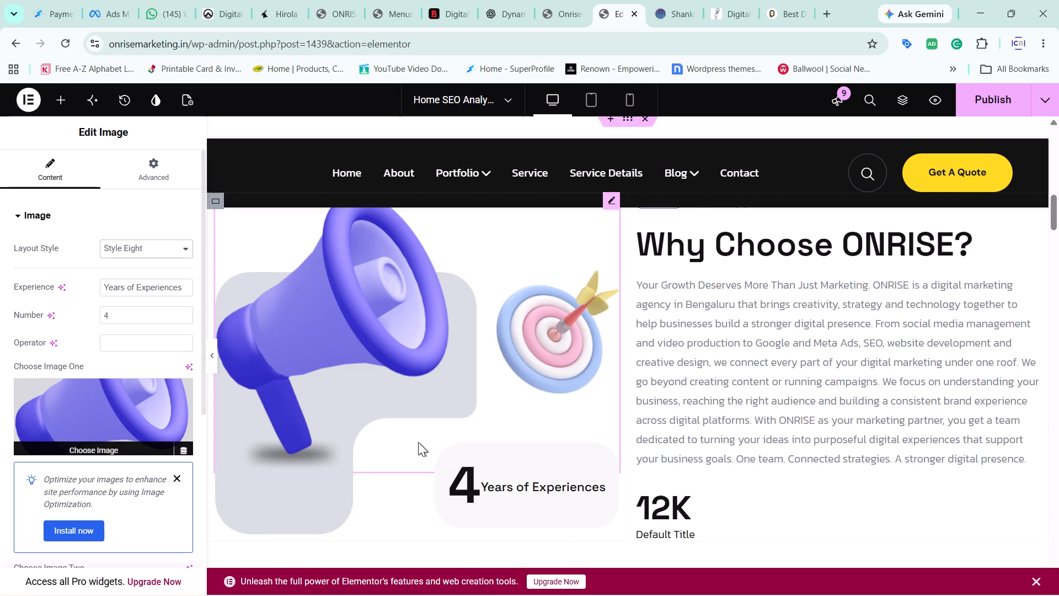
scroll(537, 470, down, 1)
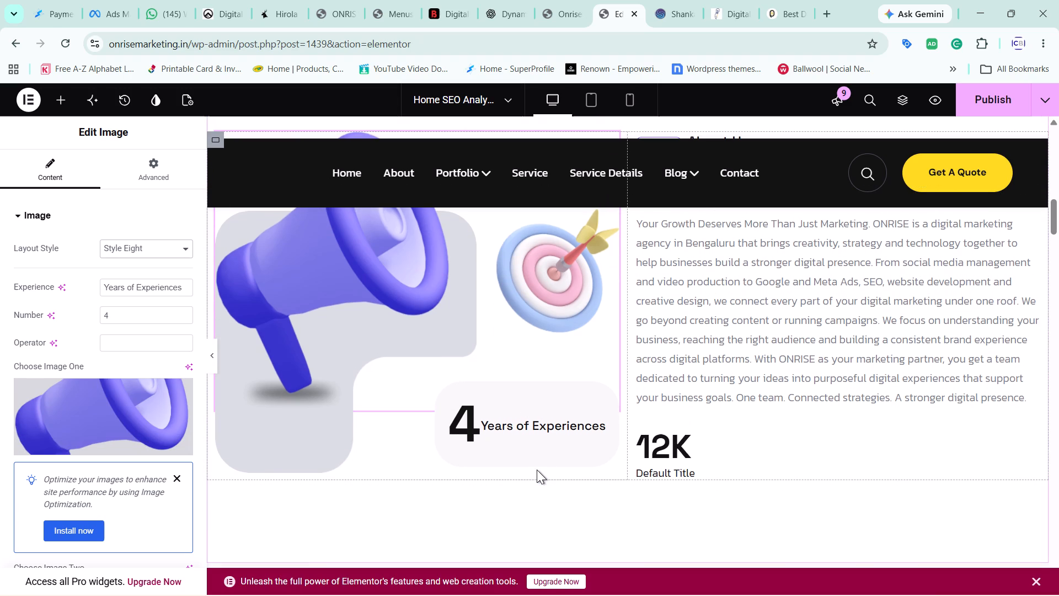
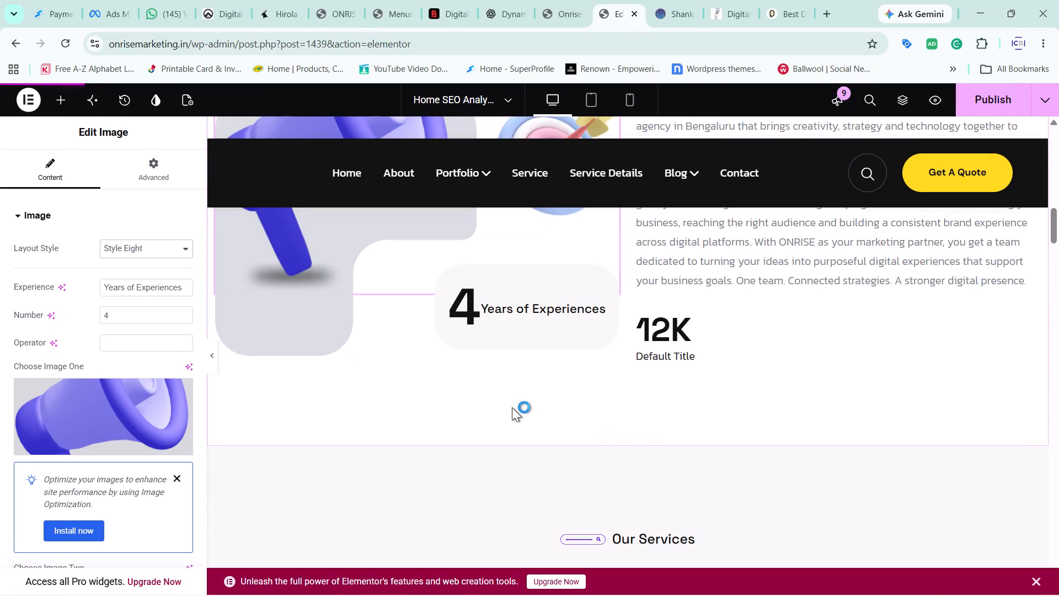
Publish the page with the updated "Years of Experiences" badge.
click(1016, 95)
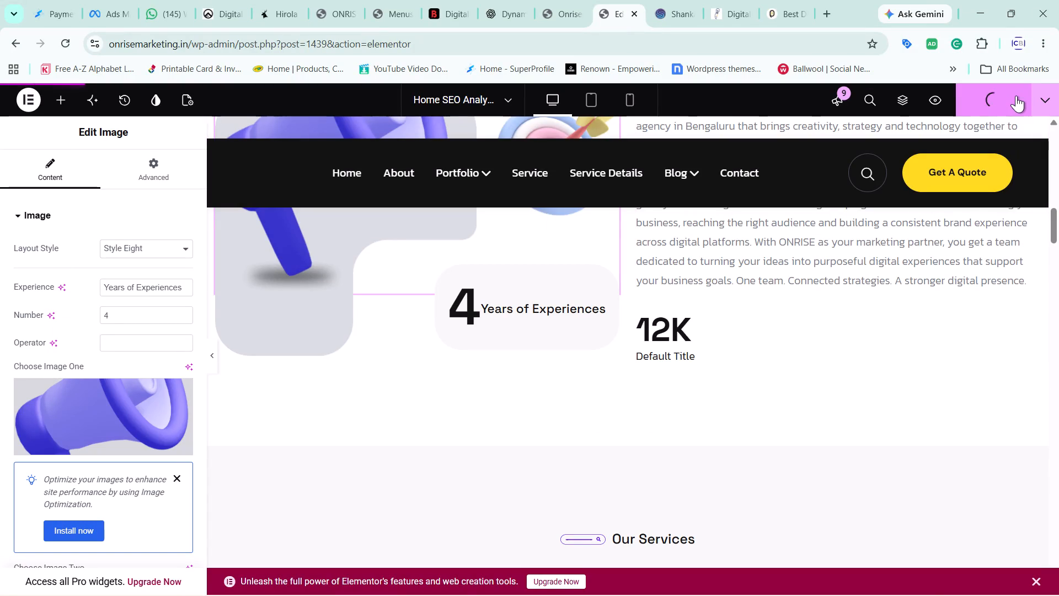
Check the "Why Choose ONRISE?" section in the mobile portrait preview, including its text, counter, images and experience badge.
scroll(1016, 95, up, 4)
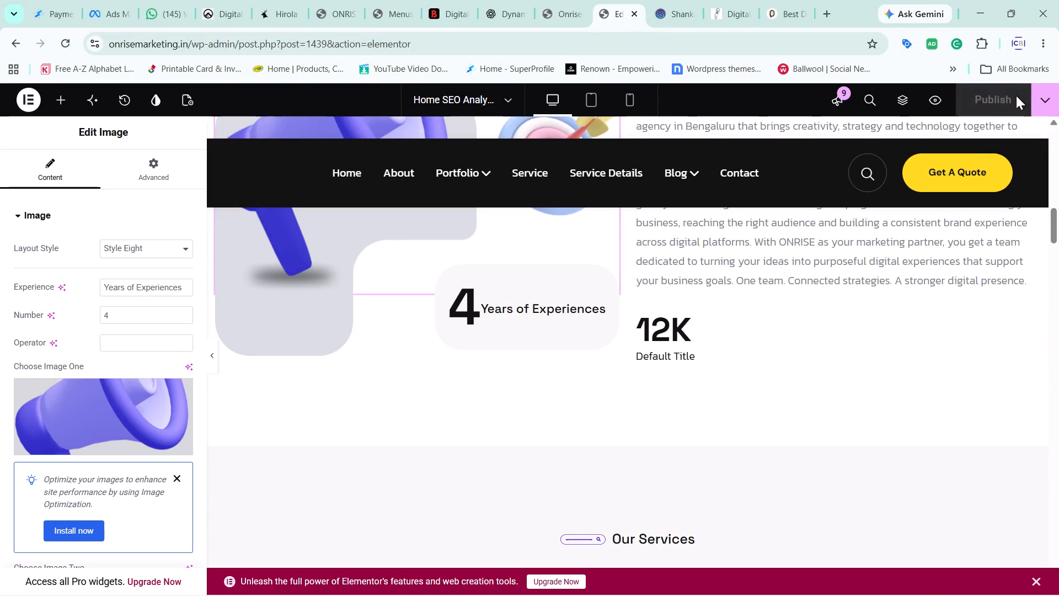
scroll(689, 359, up, 3)
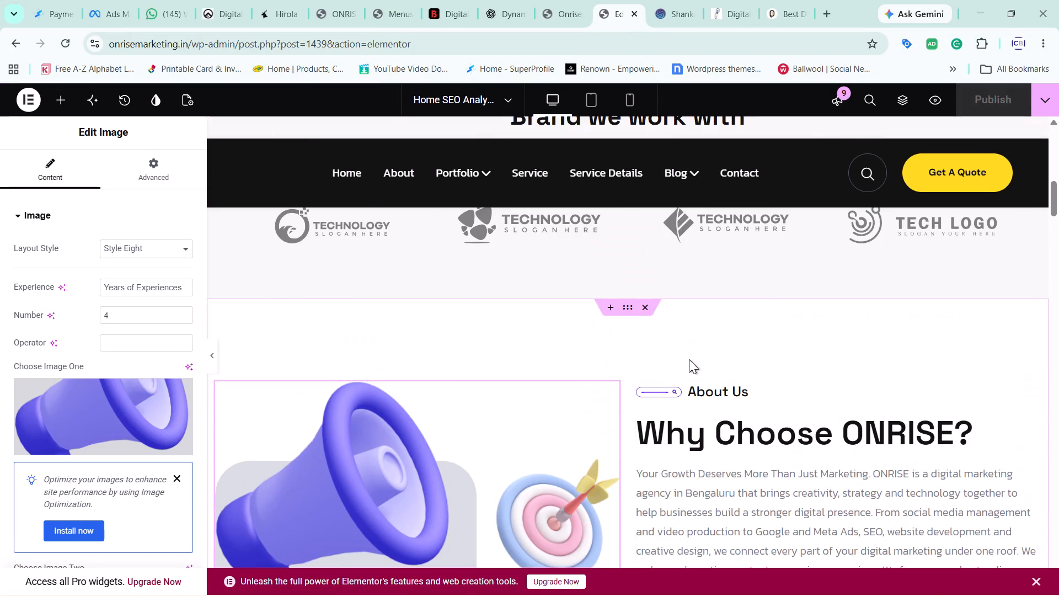
scroll(689, 359, down, 1)
click(628, 105)
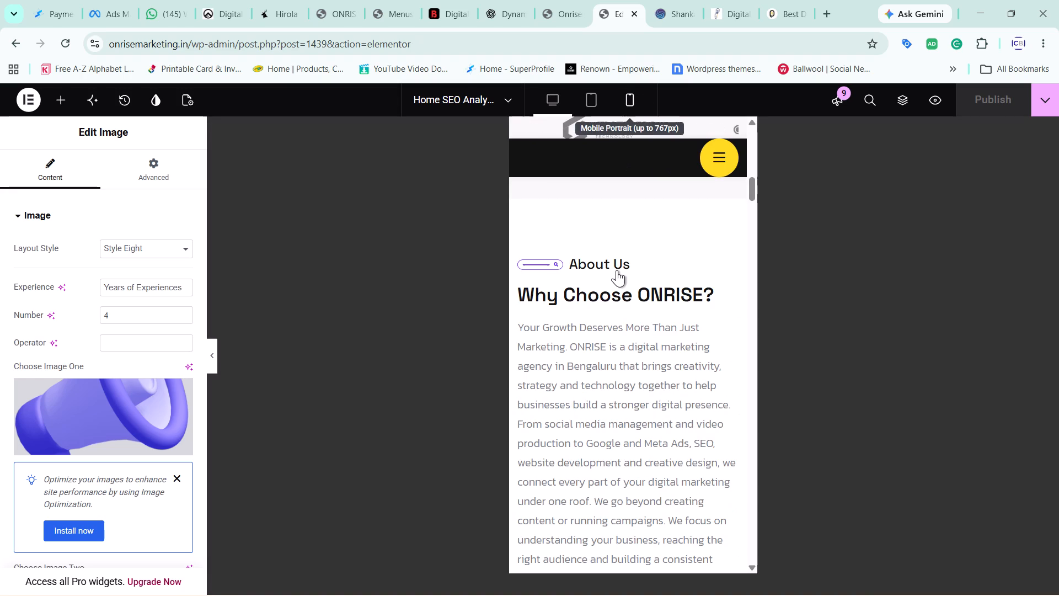
scroll(617, 270, down, 5)
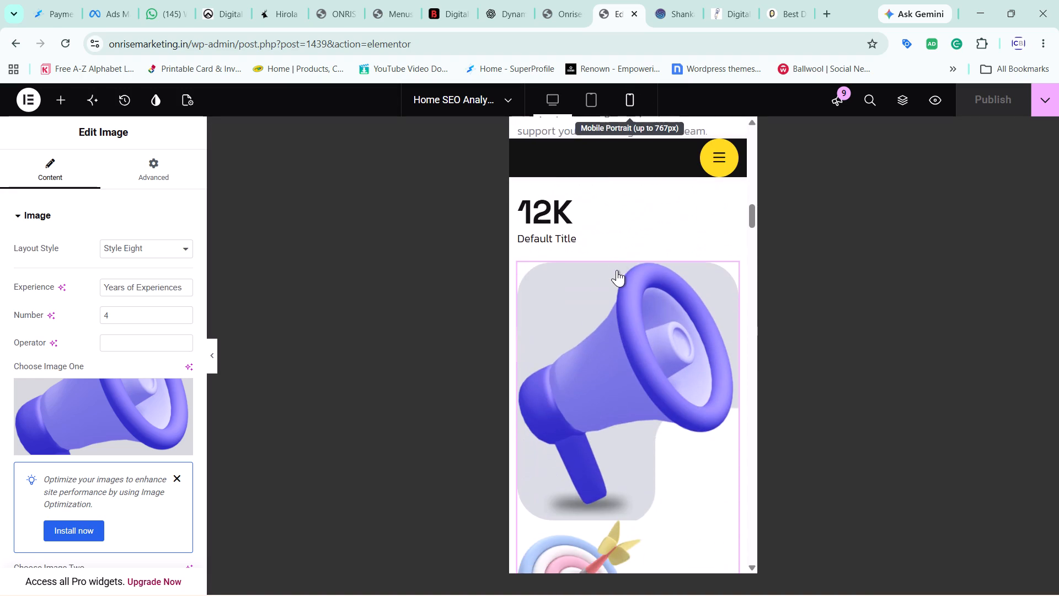
scroll(617, 270, down, 4)
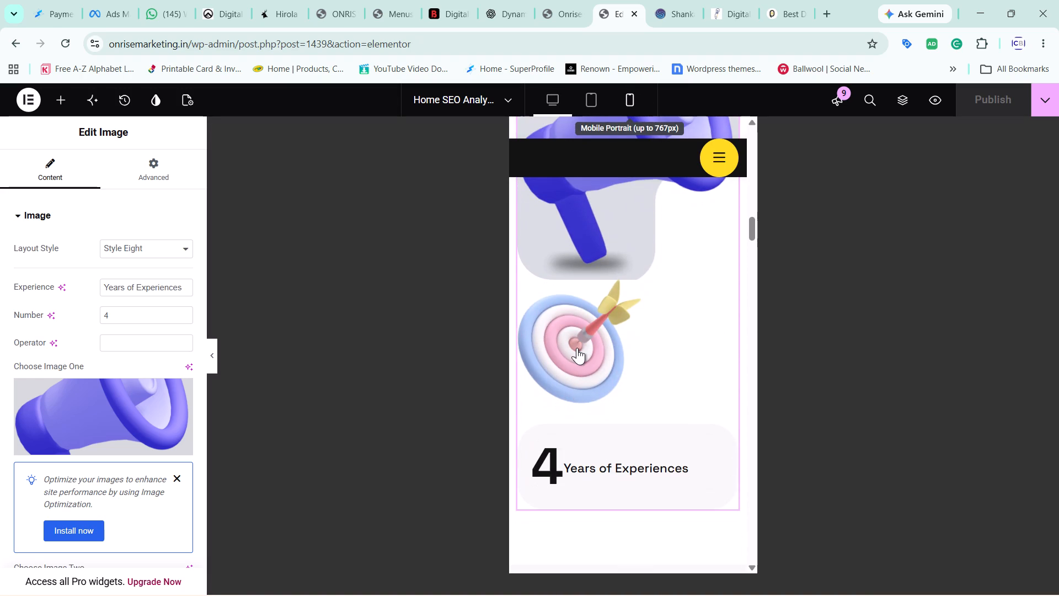
click(577, 348)
scroll(577, 348, down, 2)
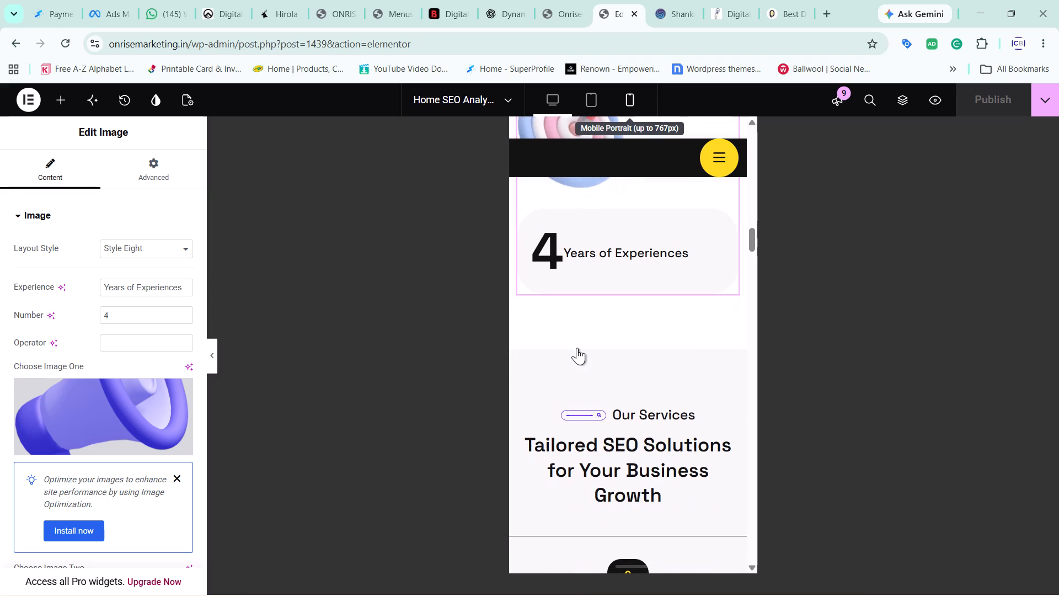
scroll(577, 348, down, 3)
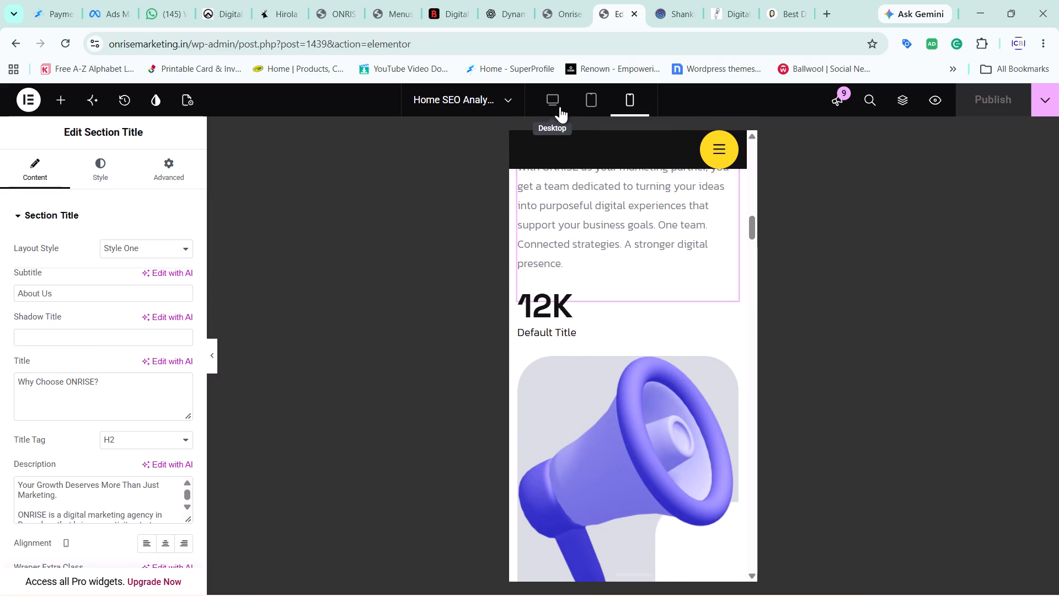
scroll(627, 376, down, 5)
scroll(627, 376, up, 1)
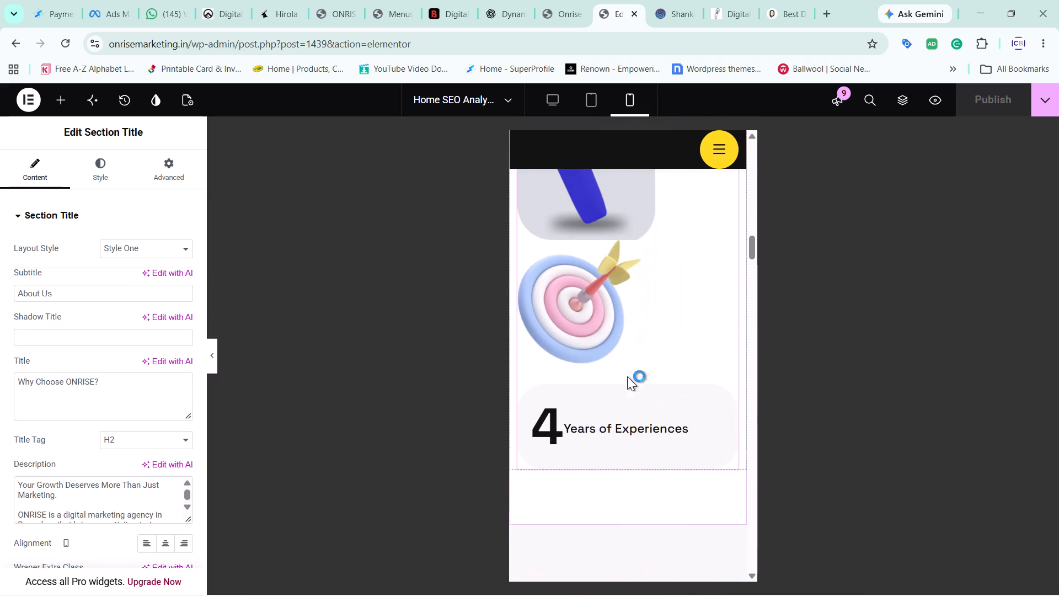
scroll(627, 376, up, 1)
click(584, 346)
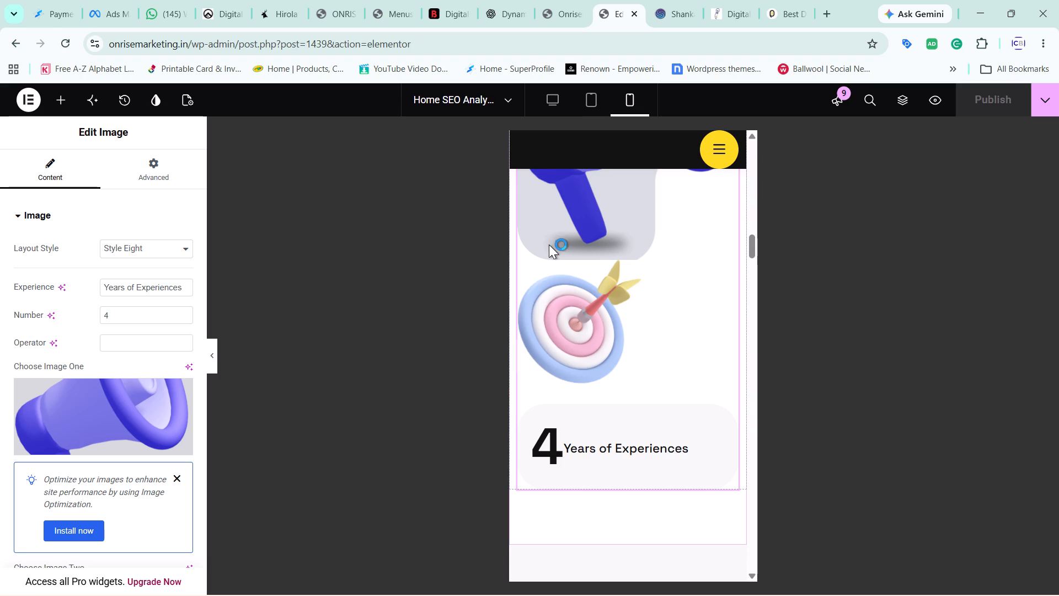
scroll(114, 391, down, 3)
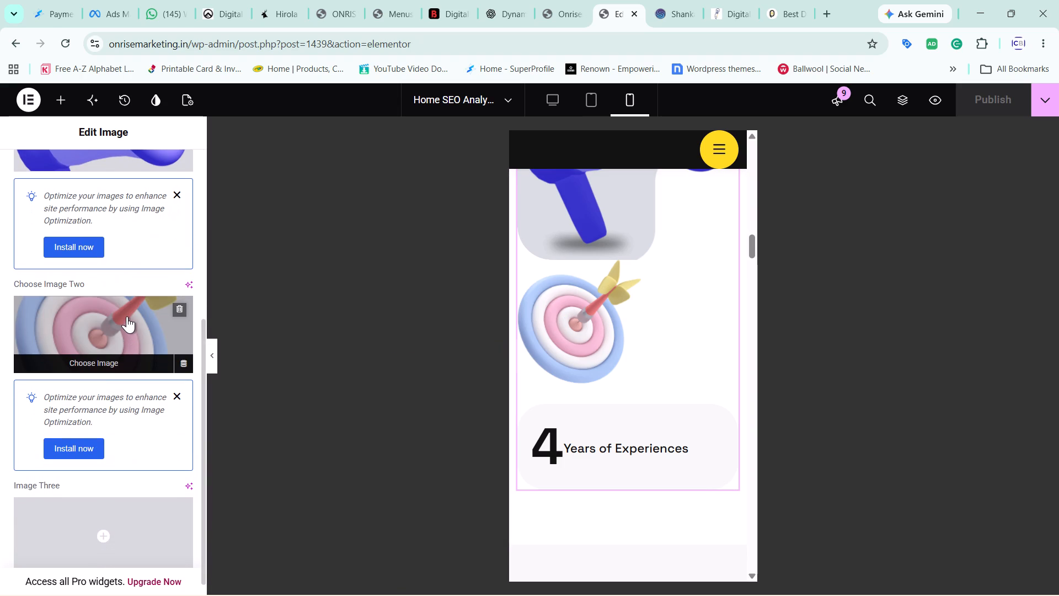
Return to the desktop preview and review the "Why Choose ONRISE?" and Our Services sections.
click(555, 94)
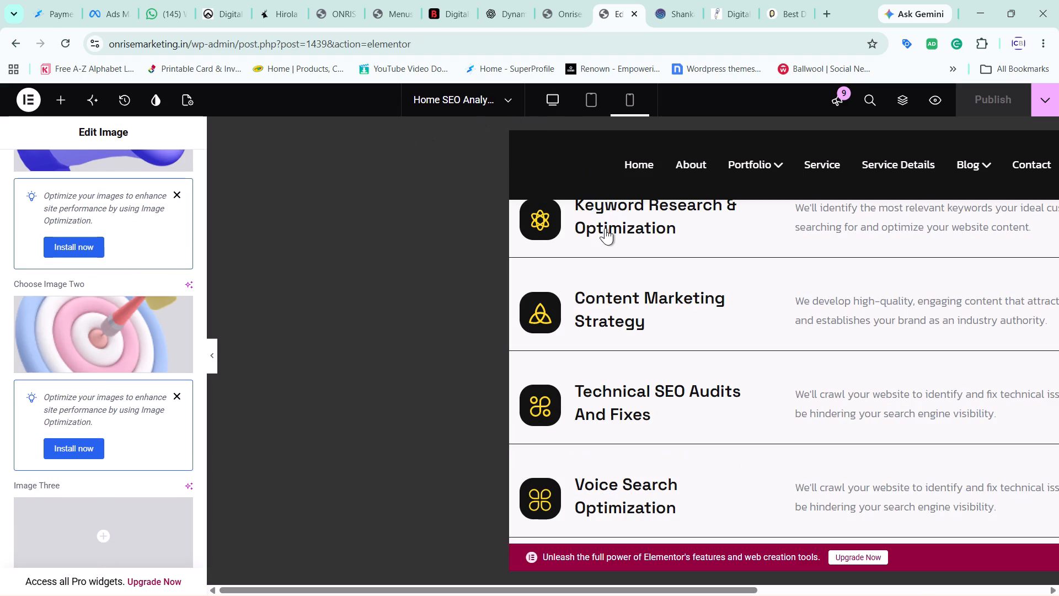
click(553, 109)
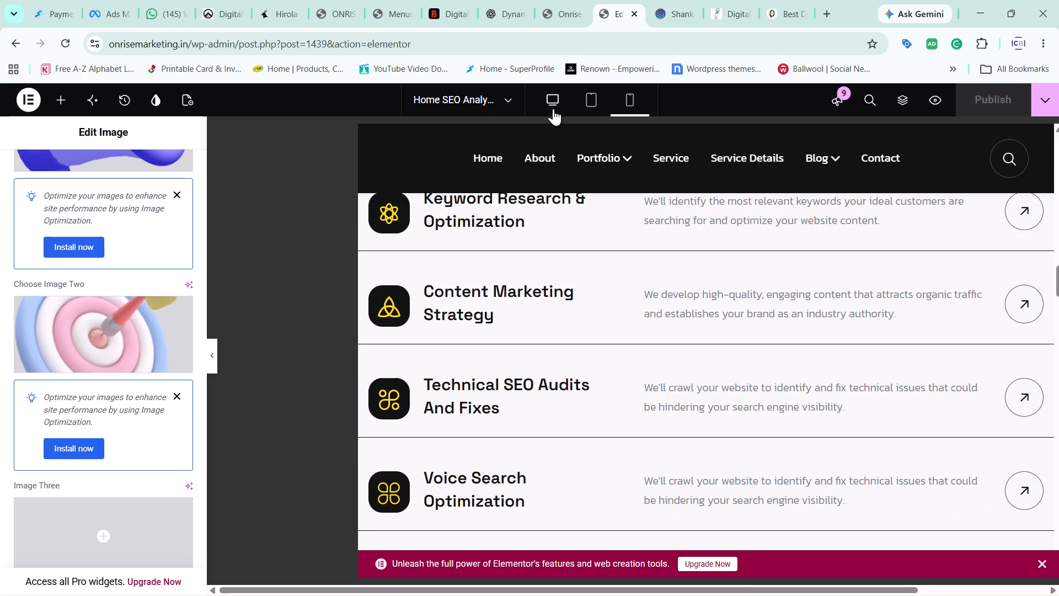
click(553, 109)
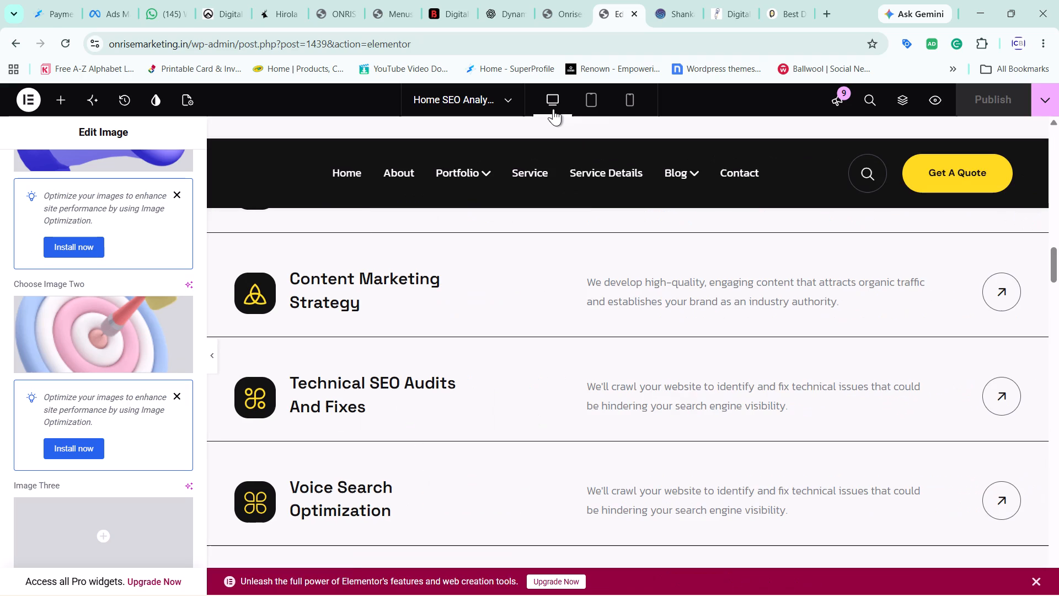
scroll(553, 283, up, 4)
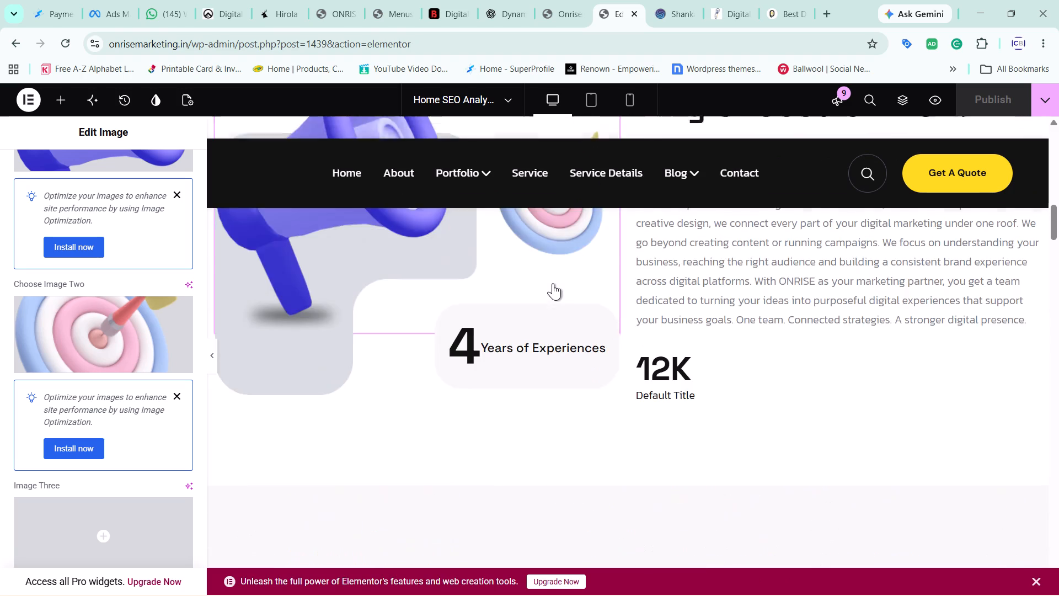
scroll(553, 283, up, 1)
scroll(553, 283, down, 1)
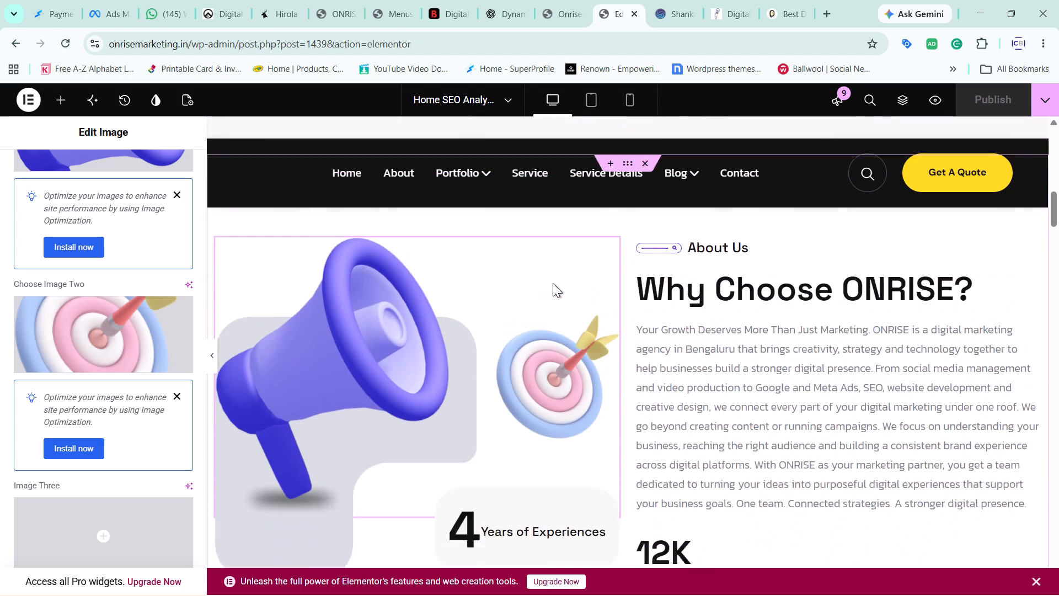
scroll(553, 283, down, 1)
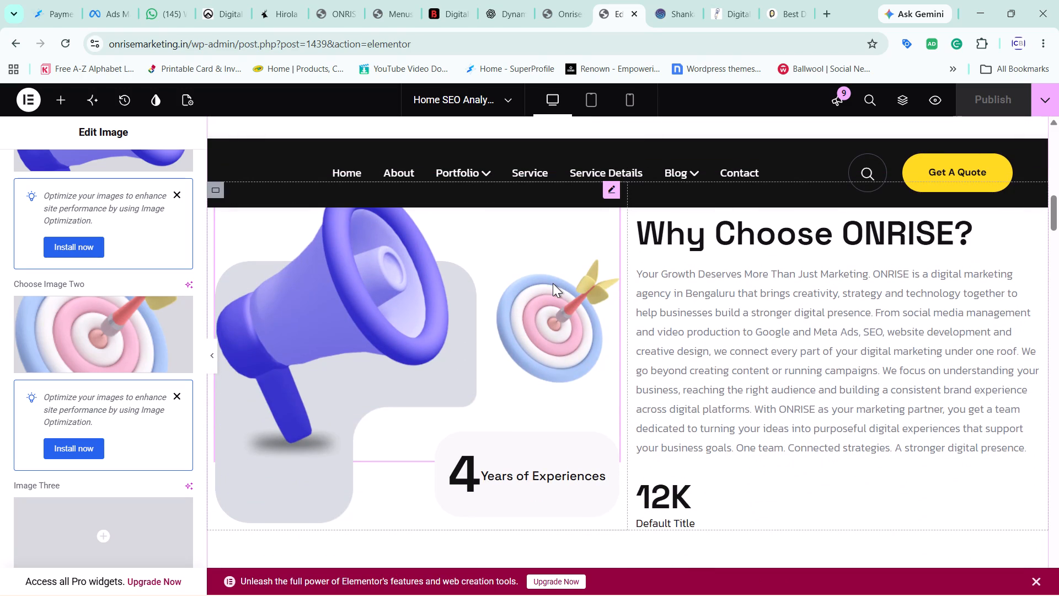
scroll(553, 283, down, 3)
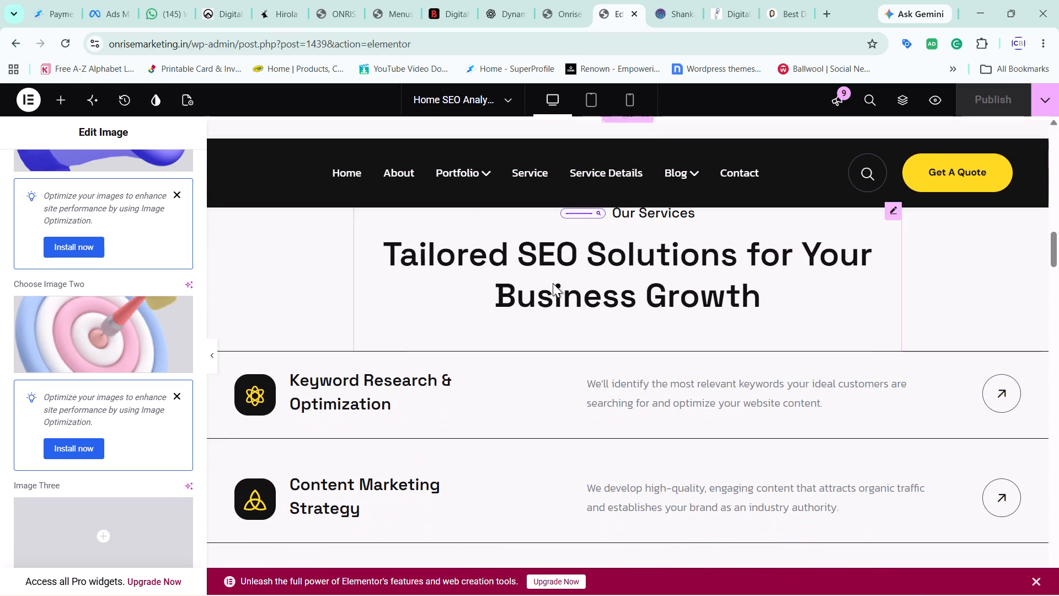
Compare the edited page with Bright Ads' "Why Choose Us?" section and The Bengaluru Marketing Company's "What we do" section.
click(680, 0)
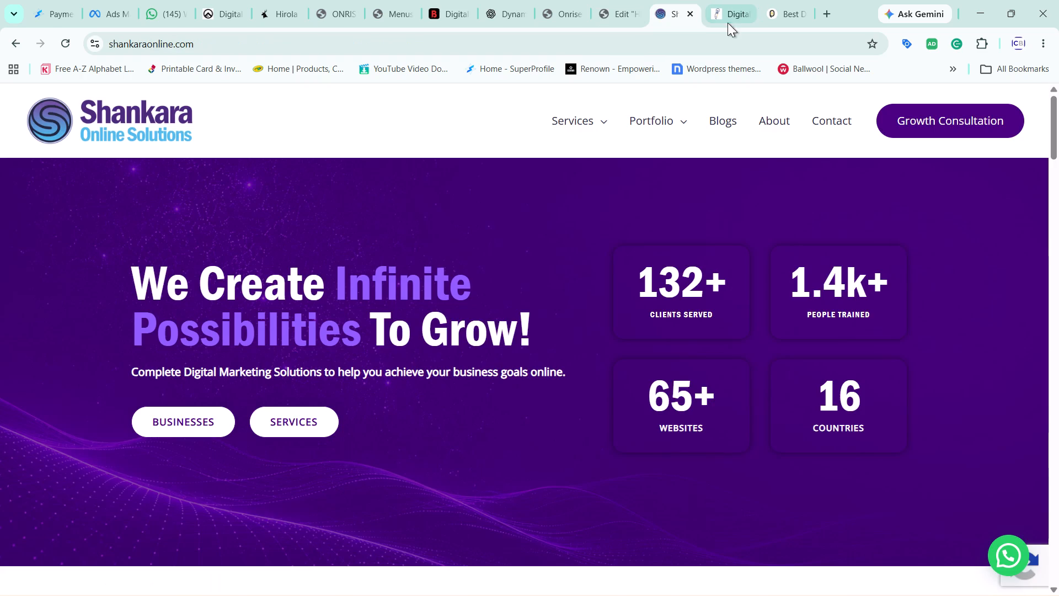
click(730, 10)
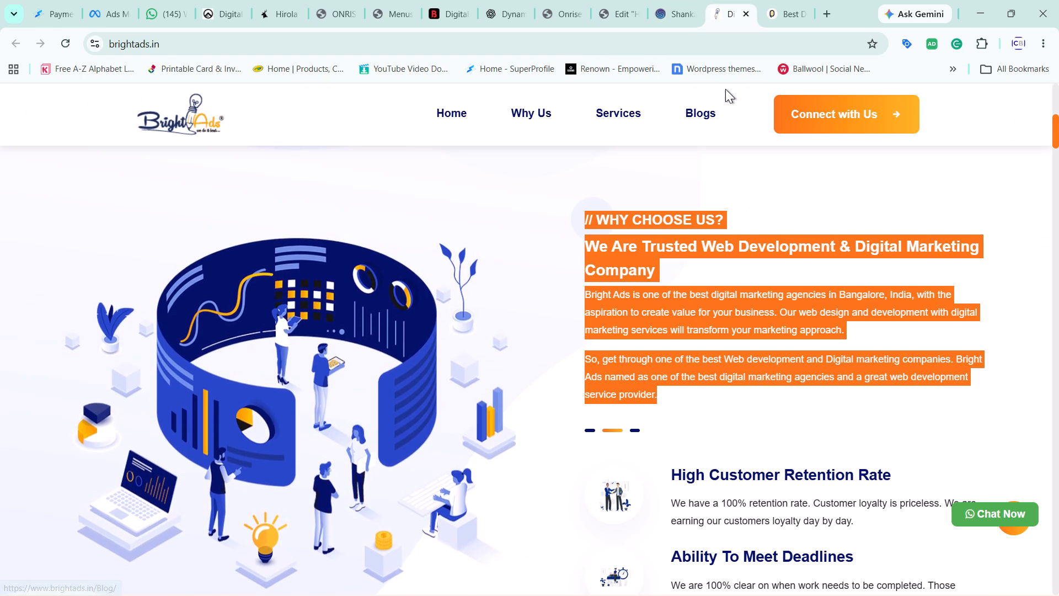
scroll(718, 249, down, 2)
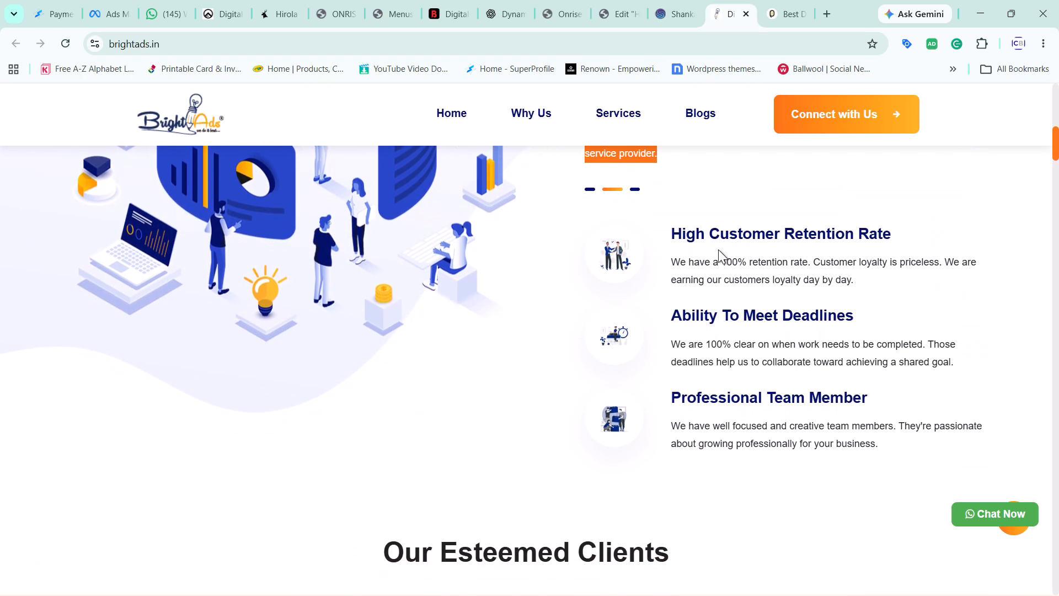
click(662, 0)
click(626, 0)
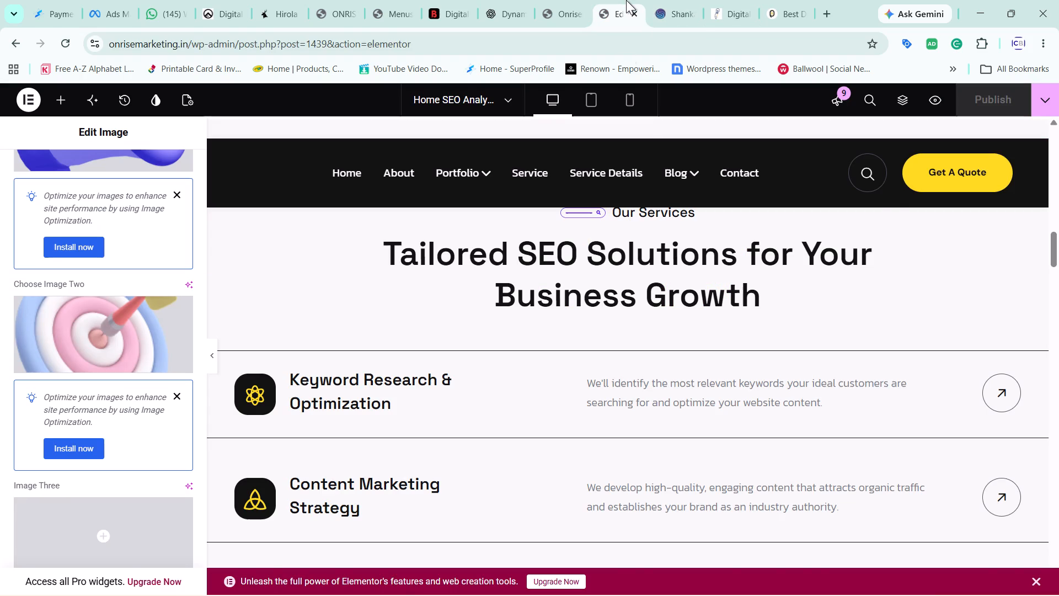
scroll(656, 272, up, 3)
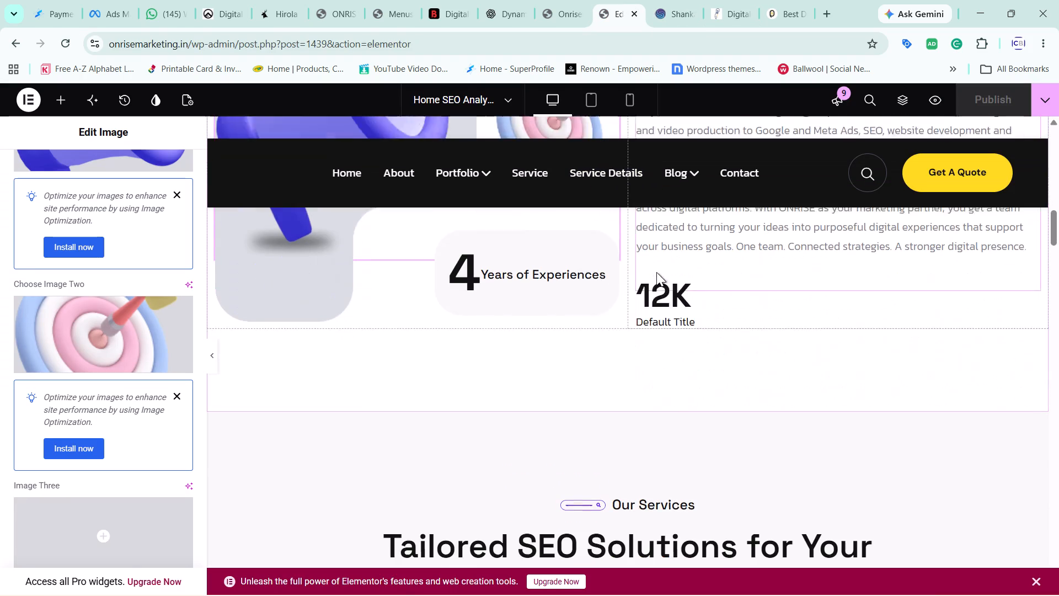
click(458, 24)
scroll(542, 247, down, 1)
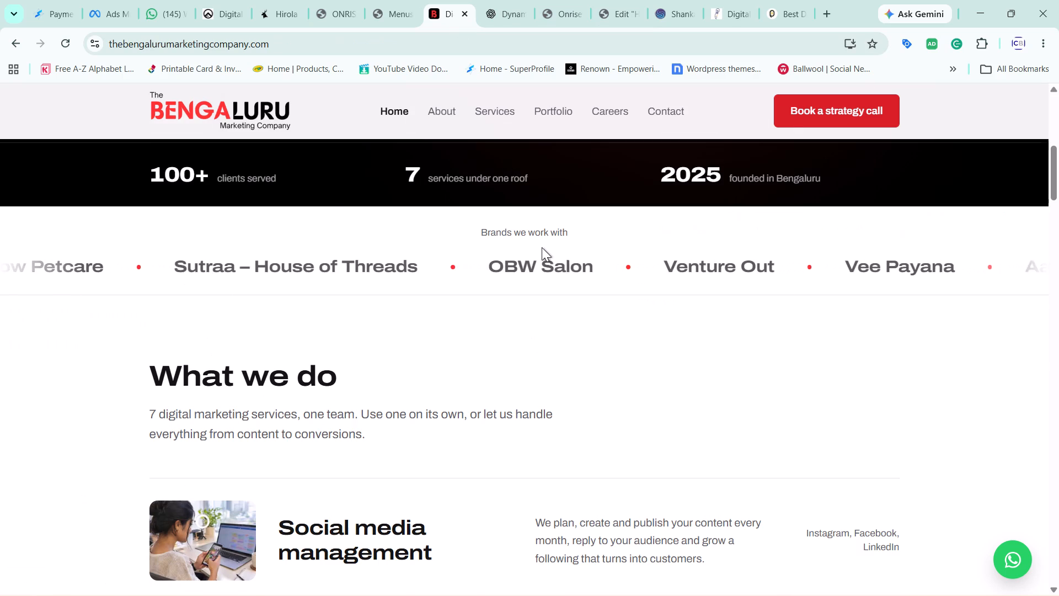
scroll(542, 247, down, 2)
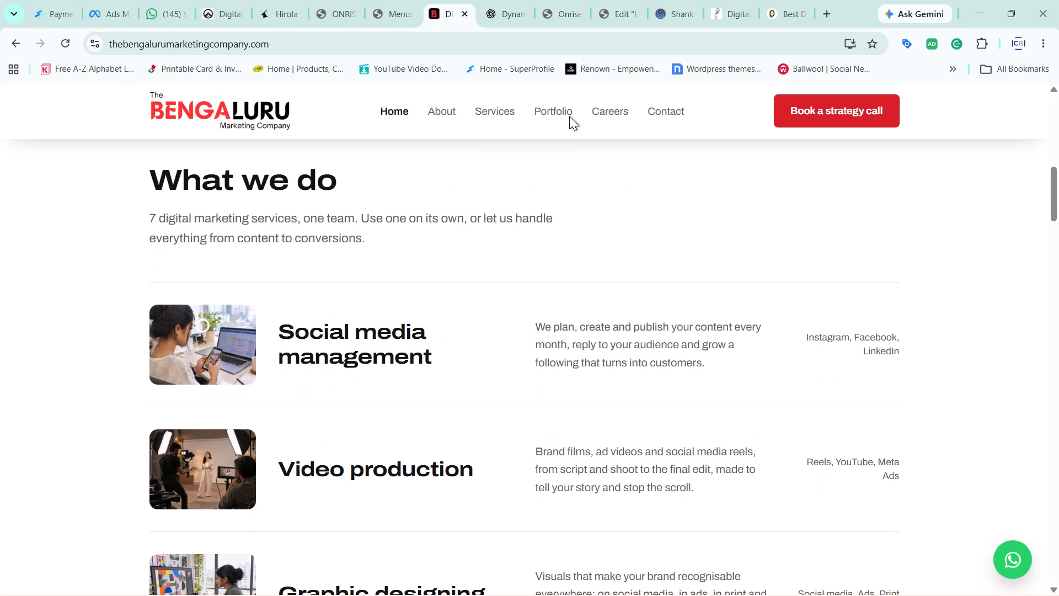
Examine the service cards, growth text and Zensos section on the Shankara Online Solutions home page for reference.
click(682, 0)
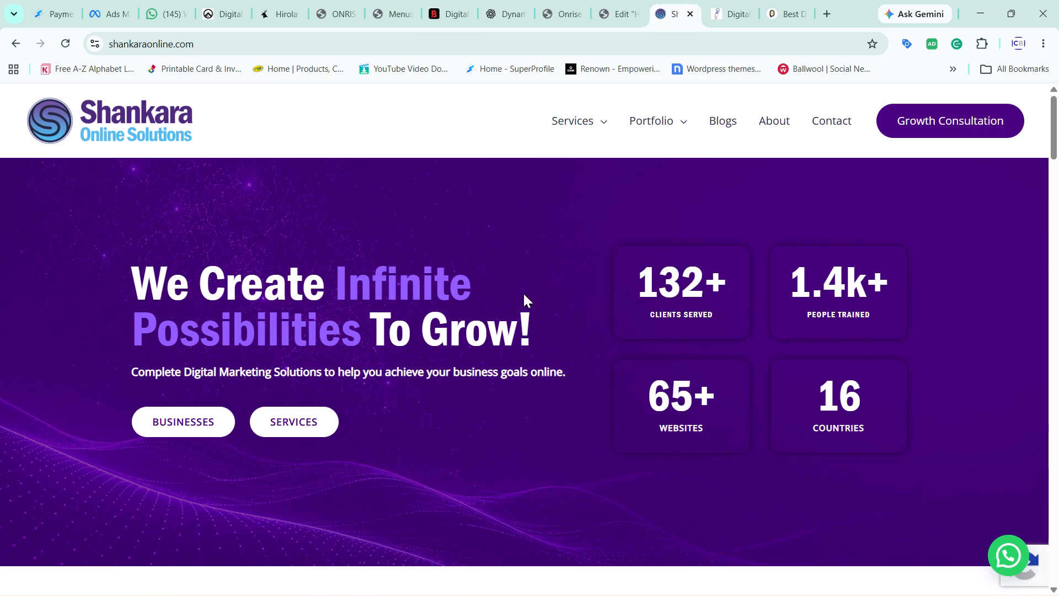
scroll(524, 288, down, 5)
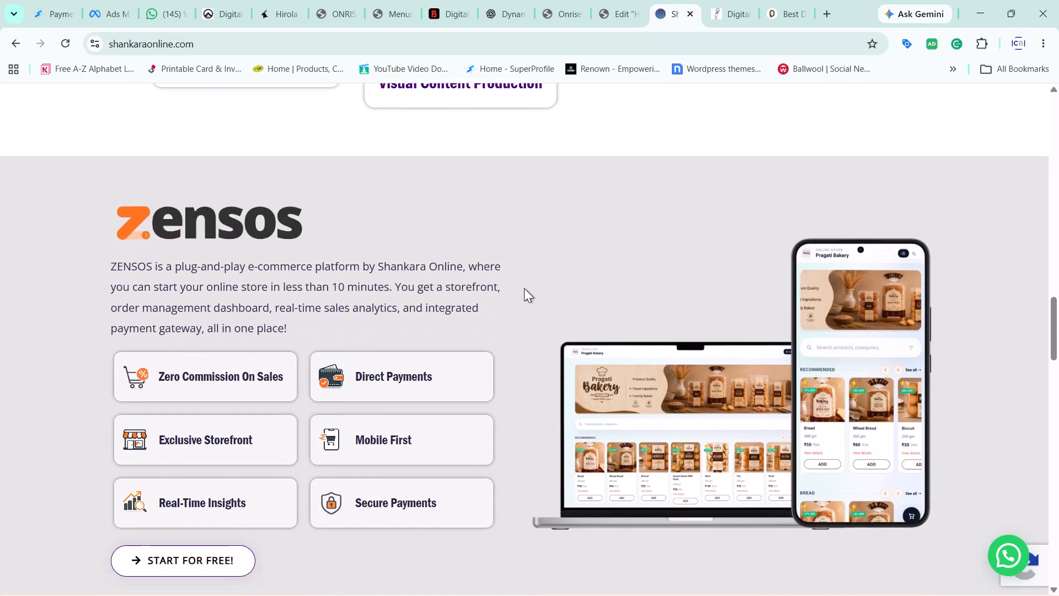
scroll(524, 288, up, 5)
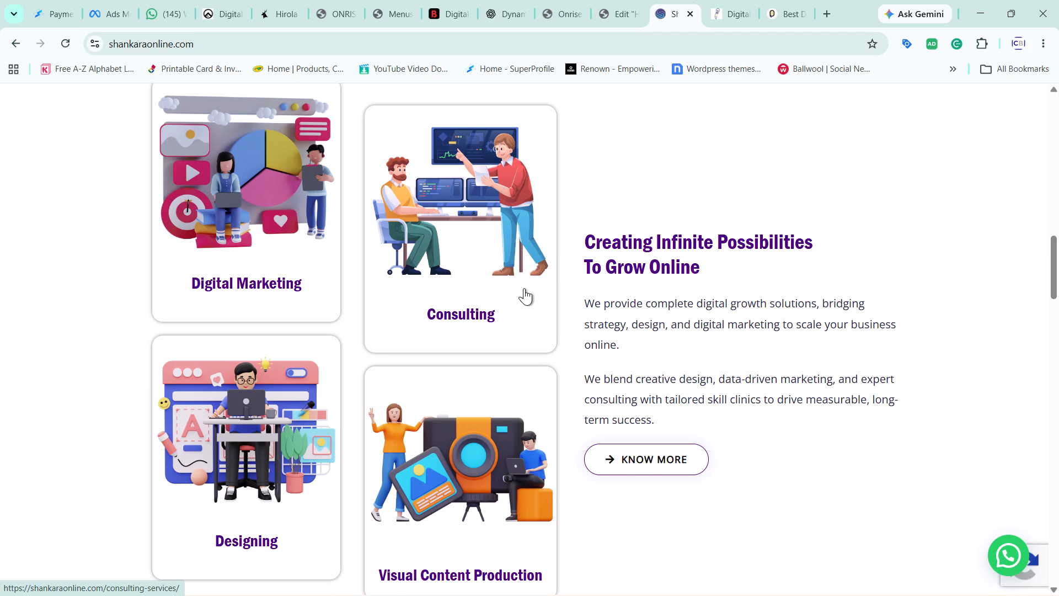
scroll(524, 288, down, 5)
scroll(524, 288, up, 4)
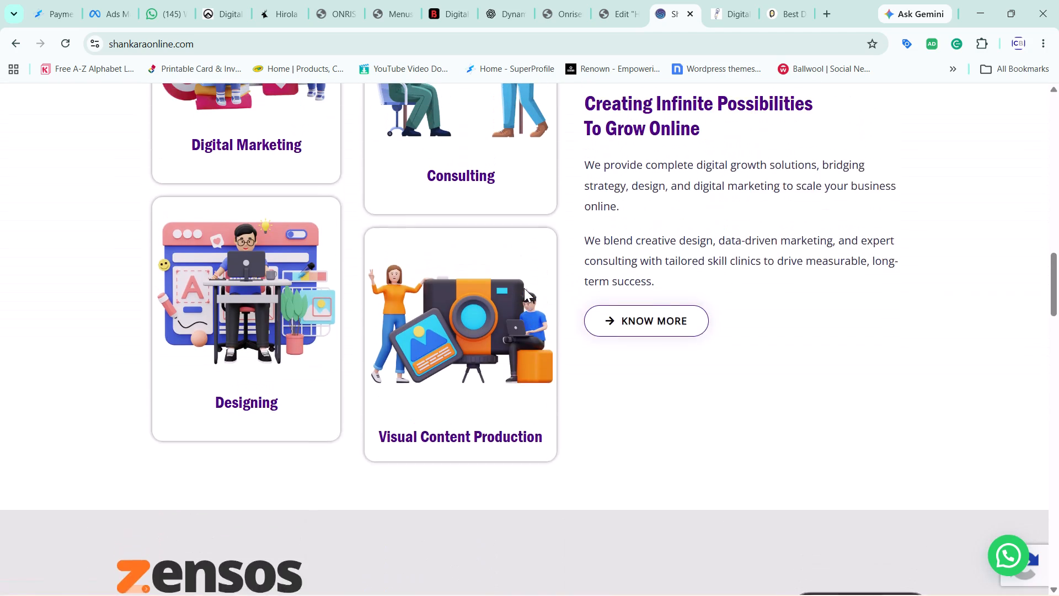
scroll(524, 288, up, 1)
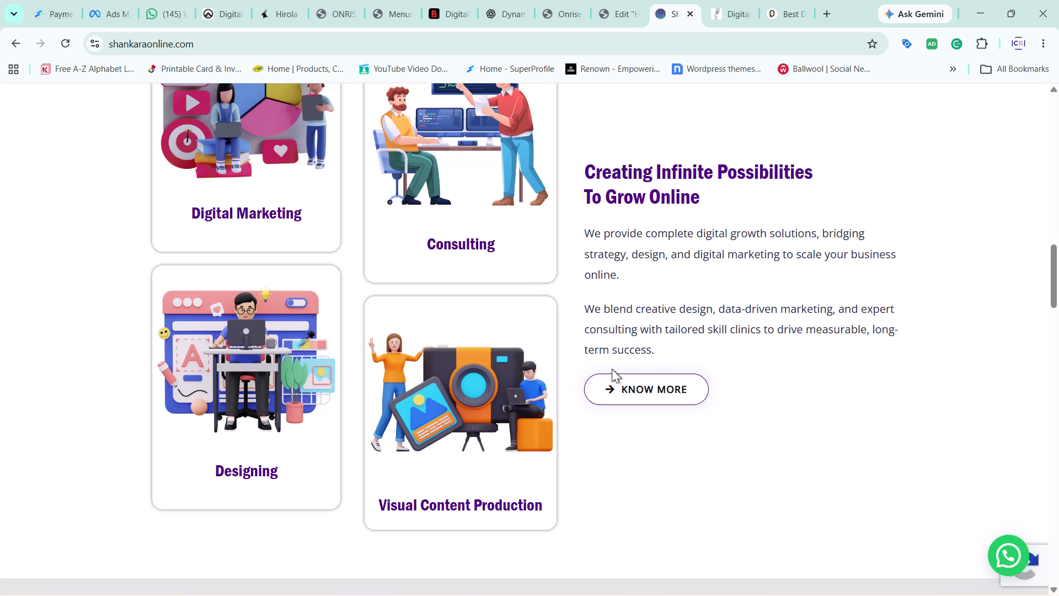
scroll(607, 355, down, 2)
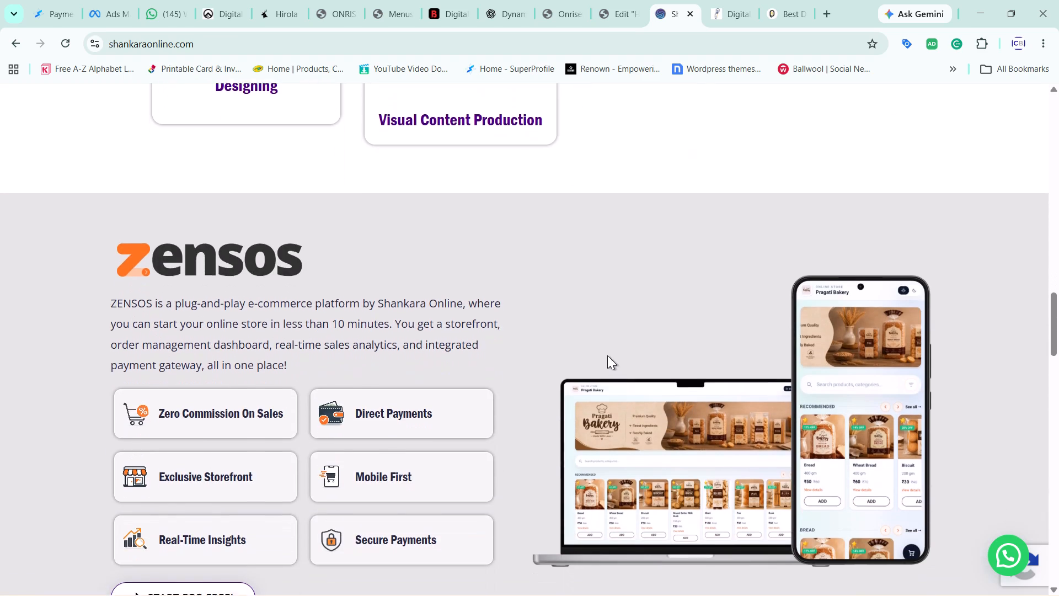
scroll(607, 355, down, 2)
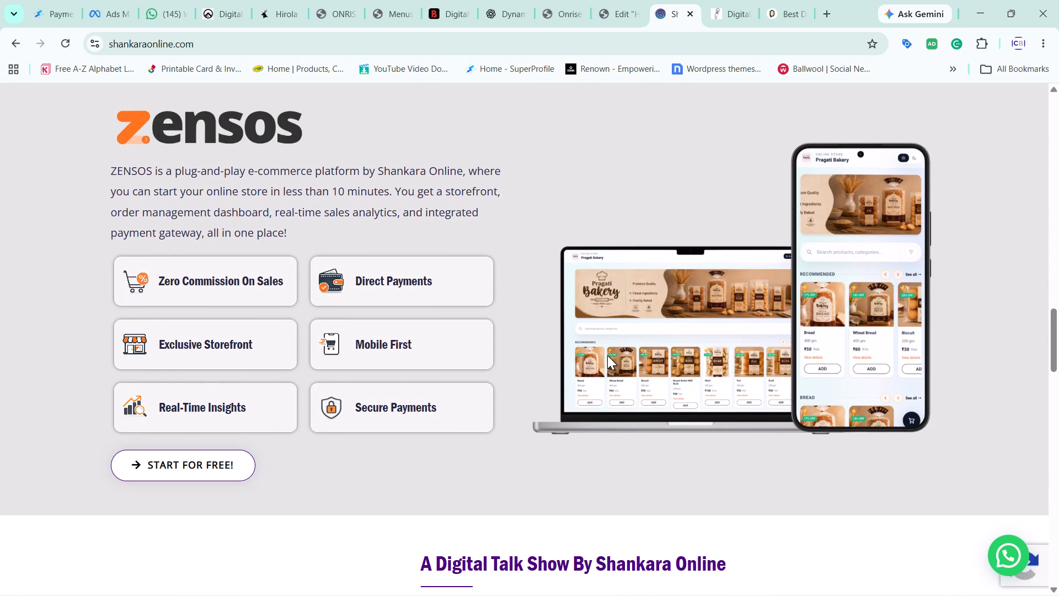
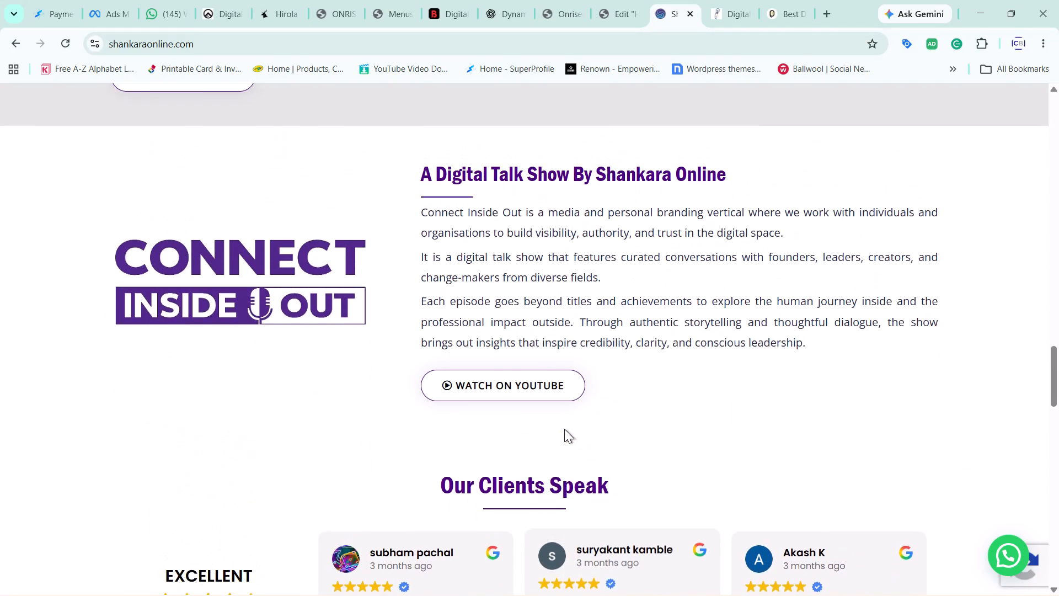
Examine the talk show, client reviews, blogs, portfolio, growth consultation and footer sections of the Shankara Online Solutions home page for reference.
scroll(564, 429, up, 2)
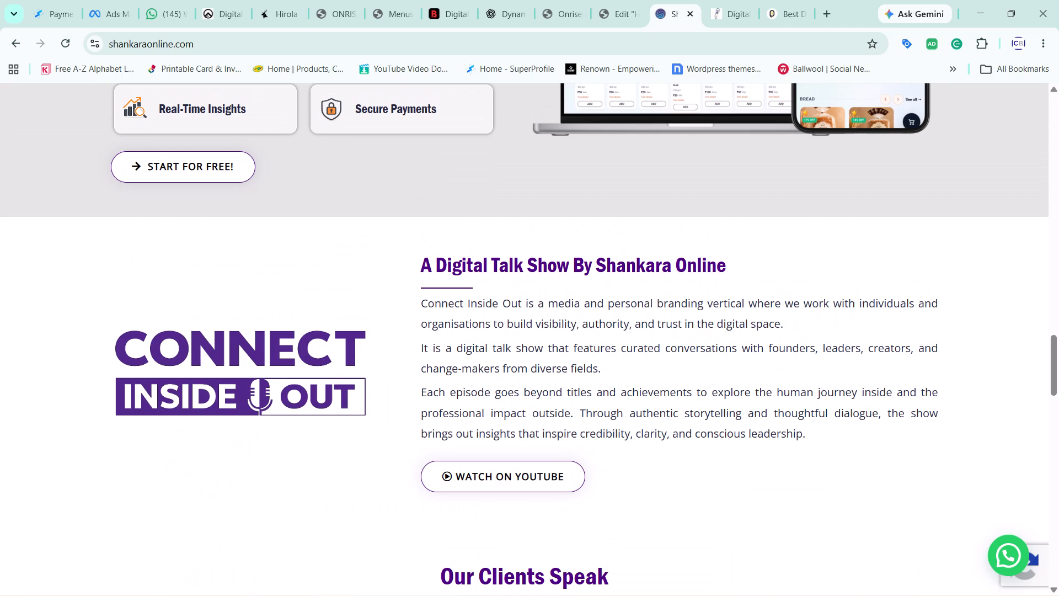
scroll(564, 429, down, 5)
scroll(564, 429, up, 3)
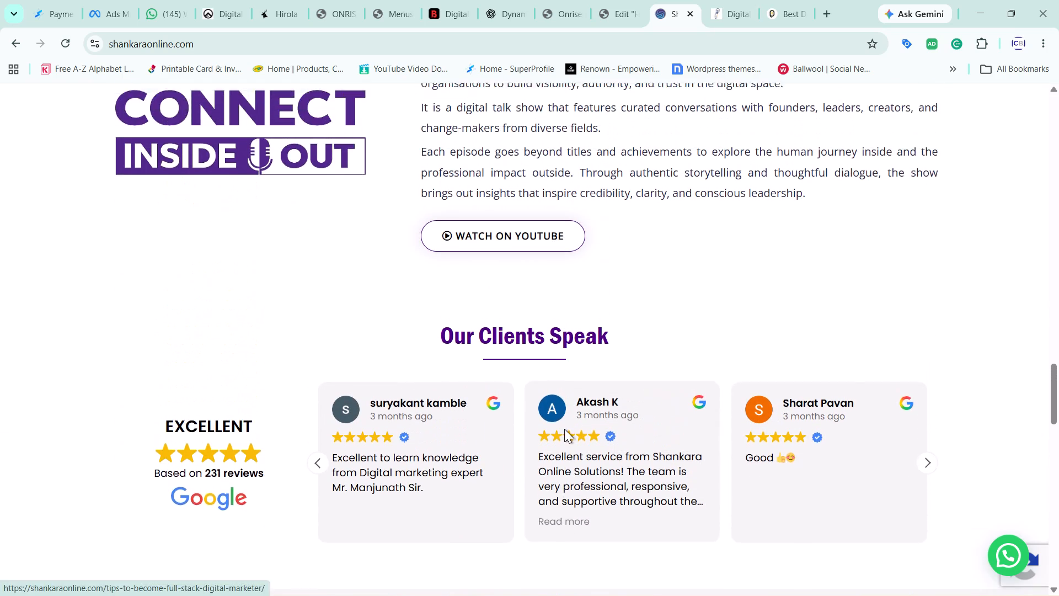
scroll(564, 429, down, 4)
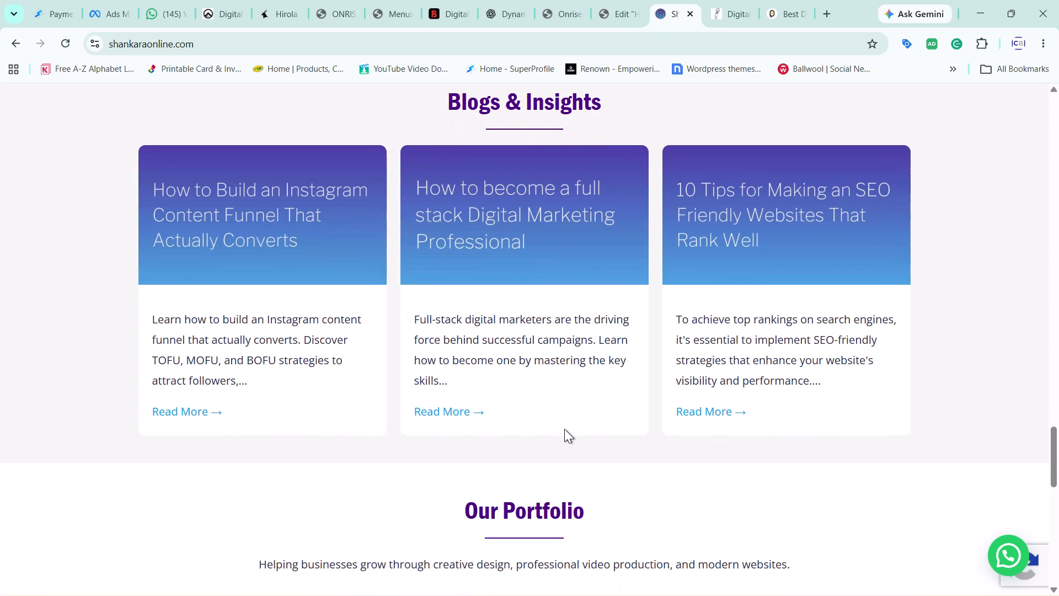
scroll(564, 429, down, 4)
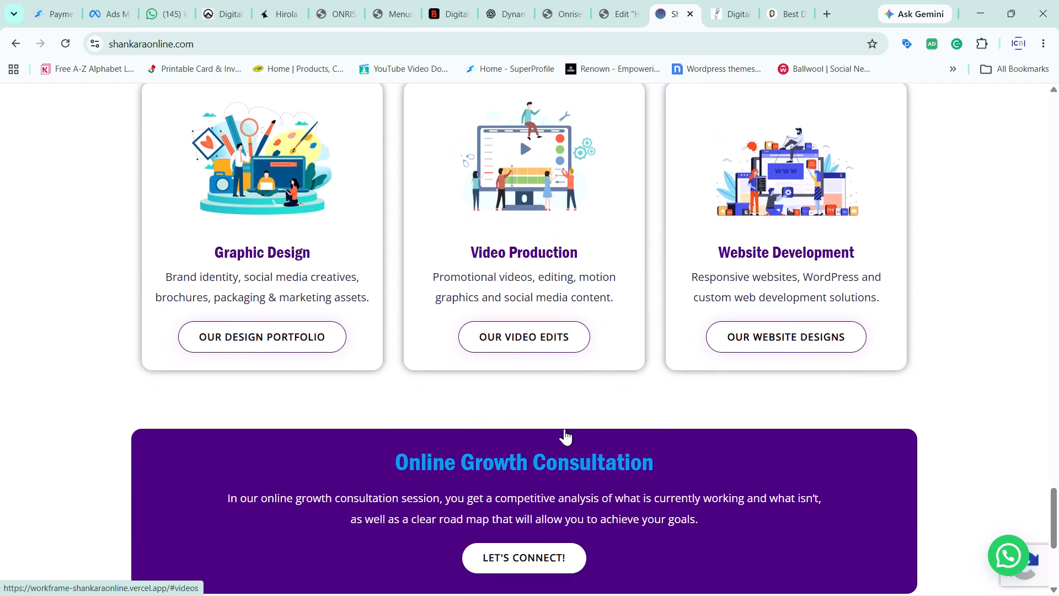
scroll(564, 429, up, 1)
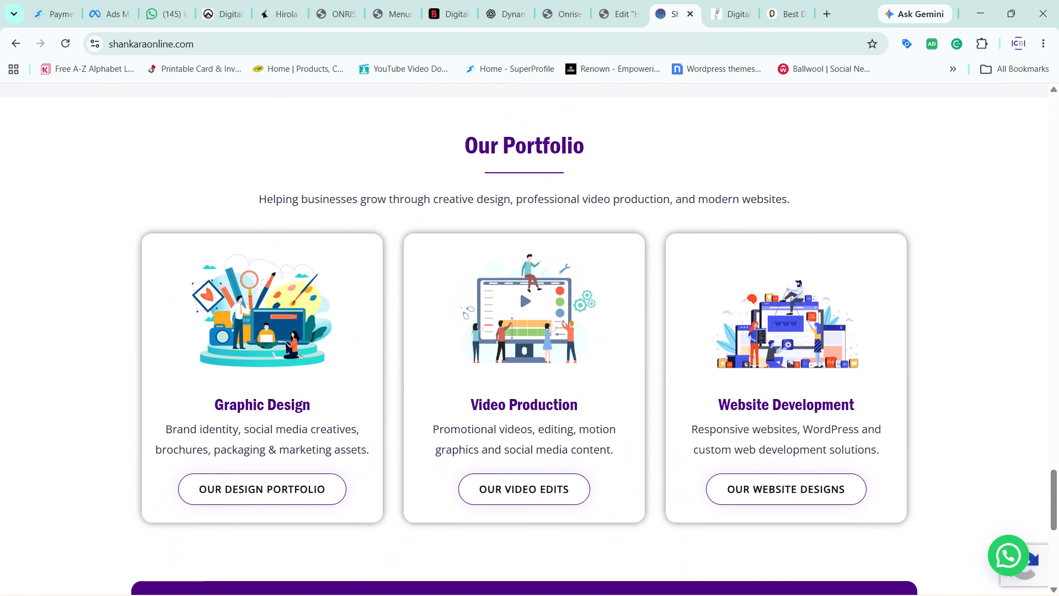
scroll(564, 429, down, 1)
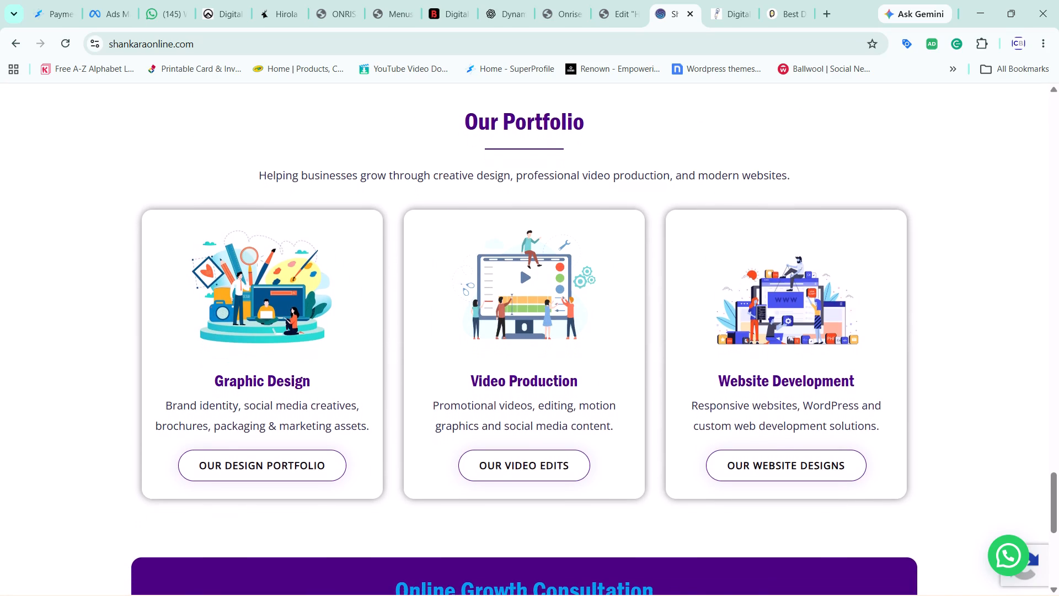
scroll(564, 429, down, 1)
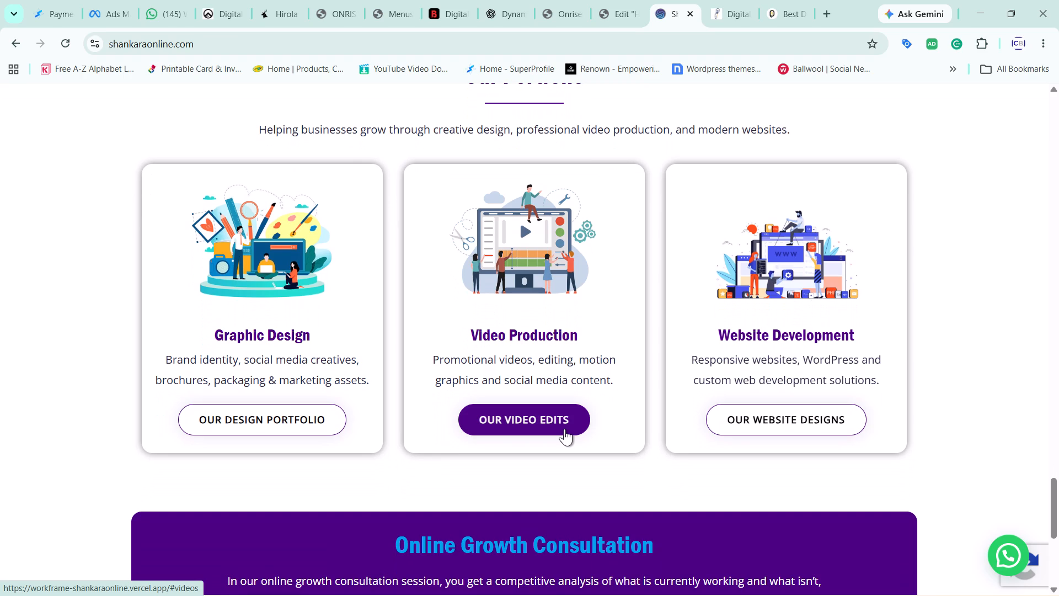
scroll(564, 429, down, 4)
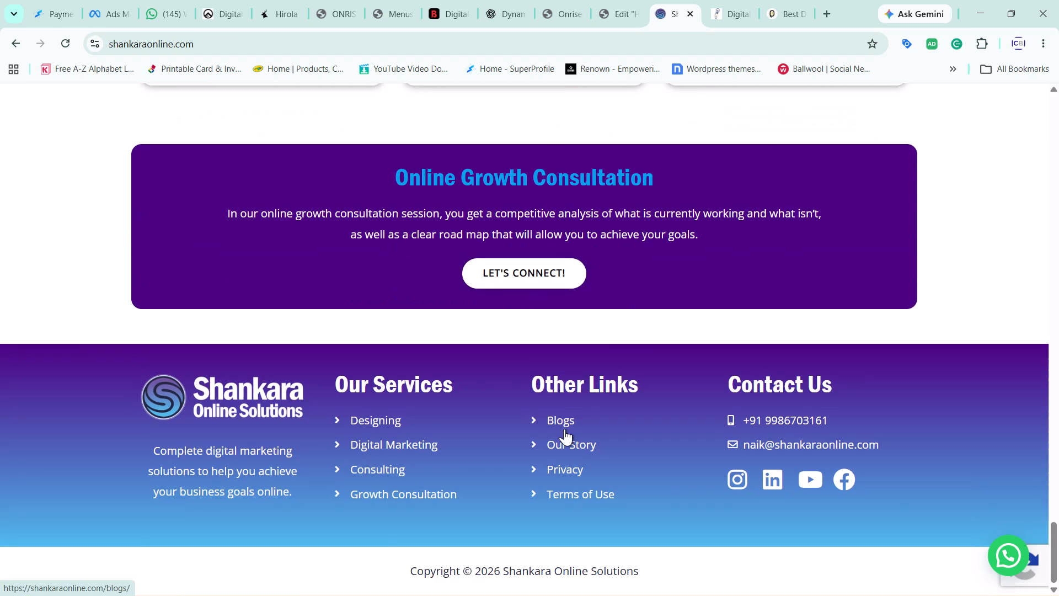
Compare the service cards on the Shankara Online Solutions home page with The Bengaluru Marketing Company's "What we do" section.
scroll(564, 429, up, 8)
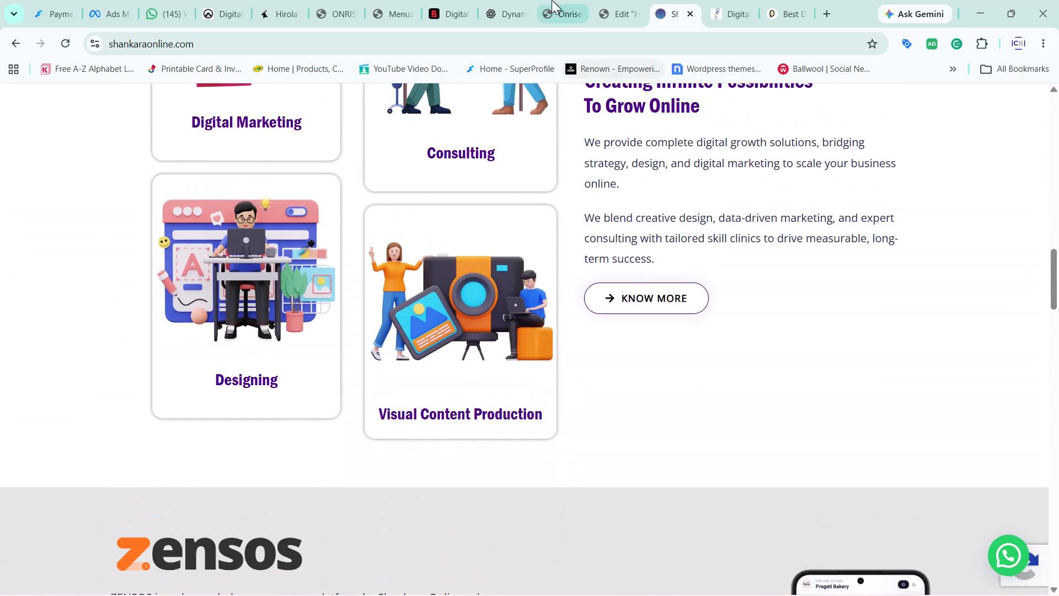
click(452, 1)
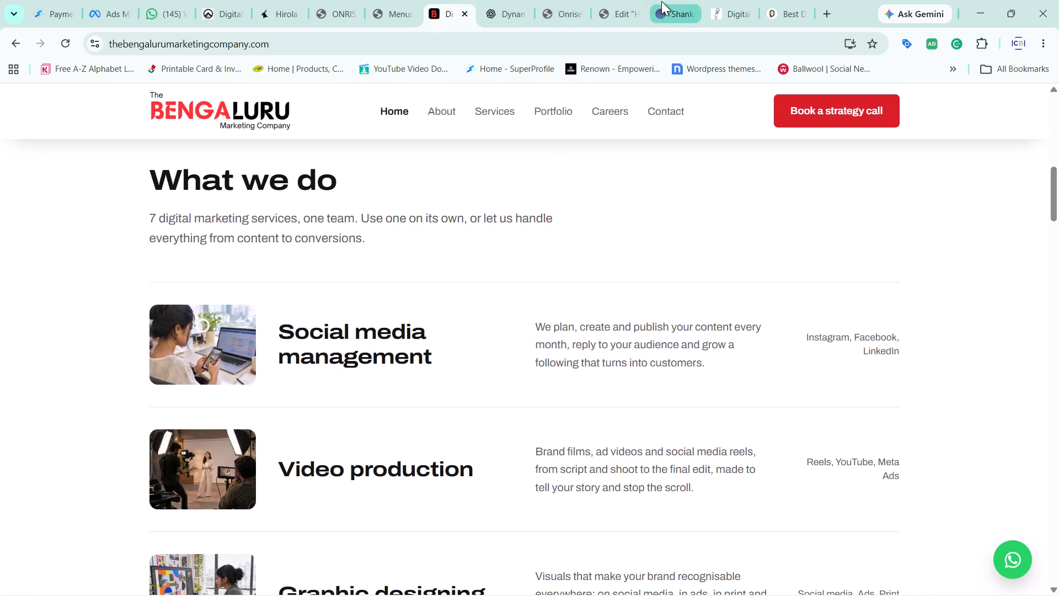
click(661, 1)
Examine how the Inbounderz home page presents its services, including Search Engine Optimization, Website Development and Video Production, with their animated cards.
click(723, 3)
scroll(665, 219, up, 2)
click(779, 0)
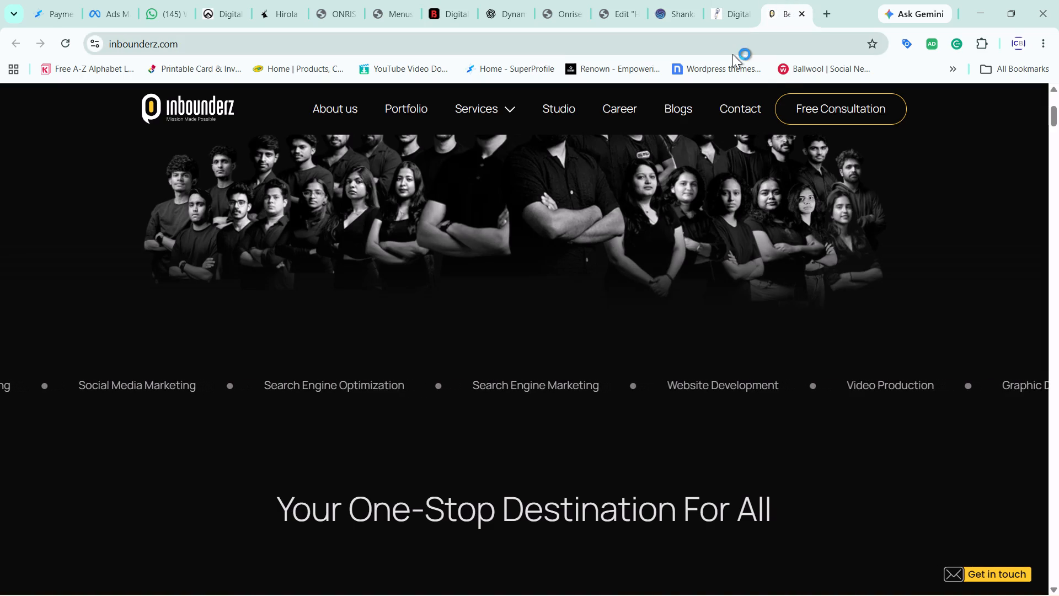
scroll(759, 174, down, 1)
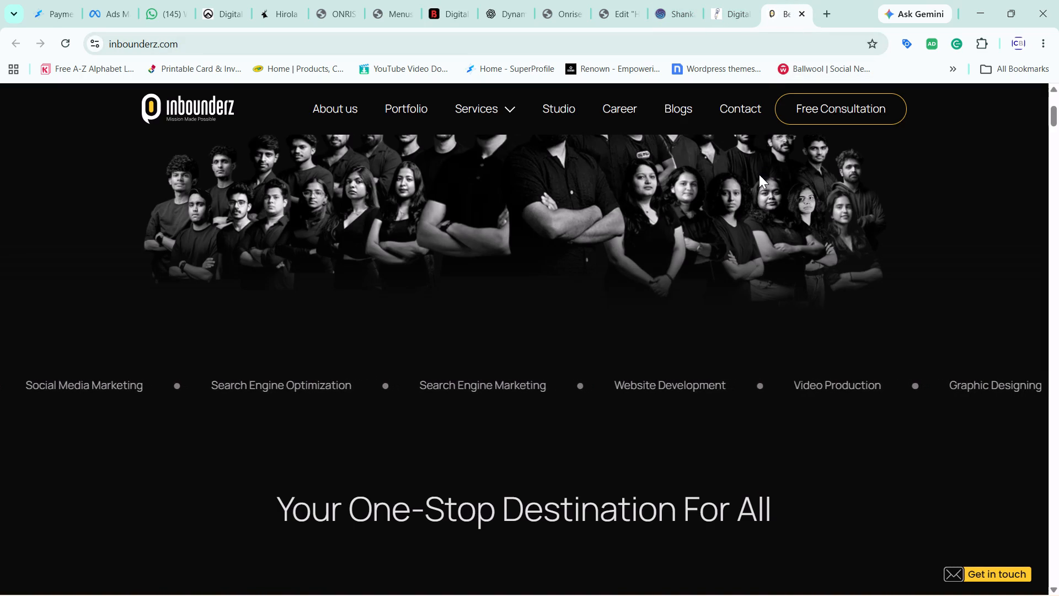
scroll(759, 174, down, 6)
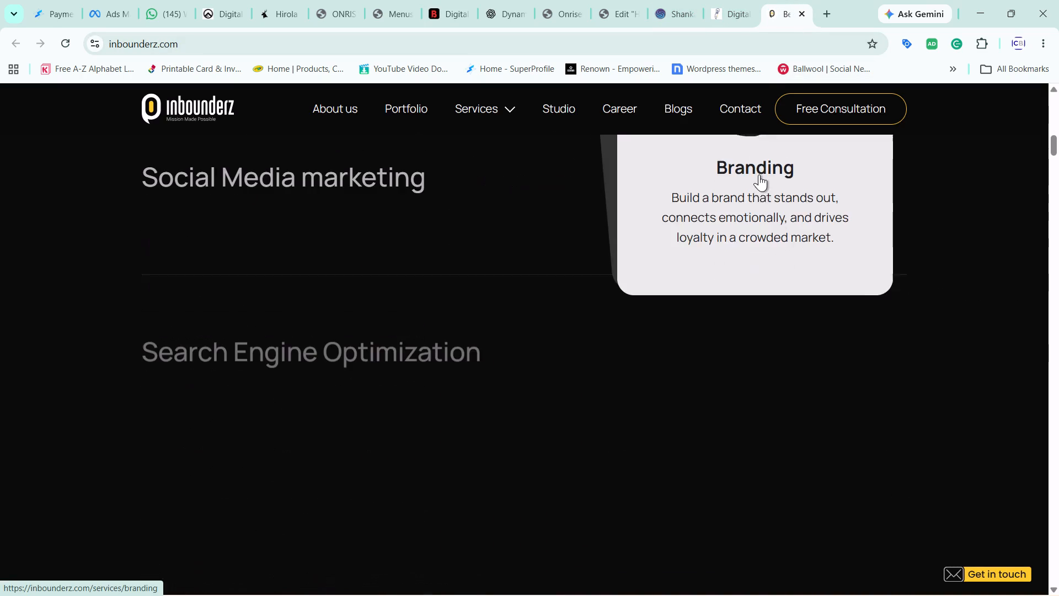
scroll(694, 227, down, 2)
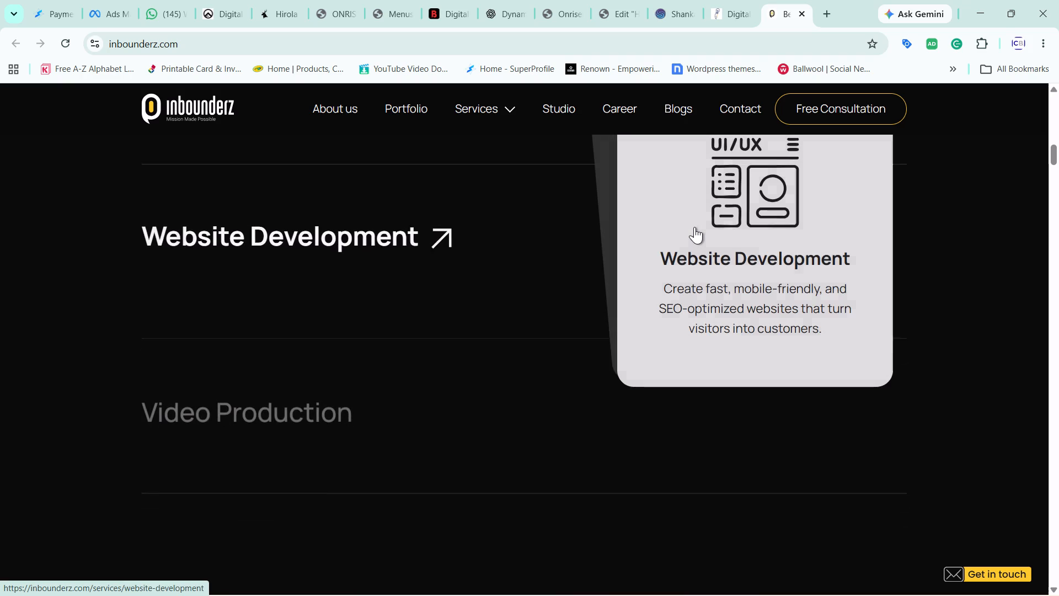
scroll(694, 227, down, 2)
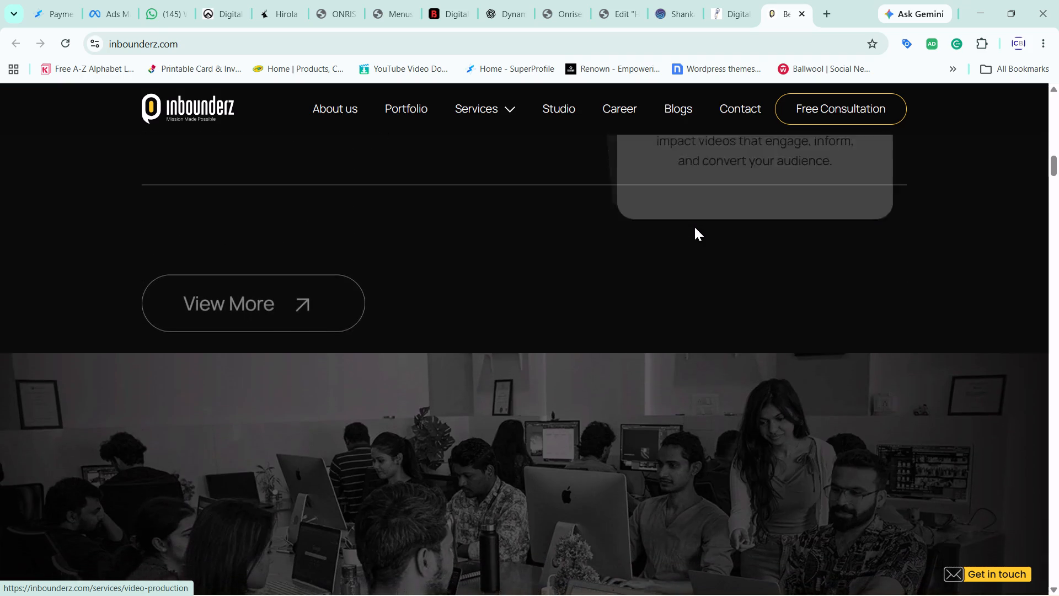
scroll(694, 227, up, 4)
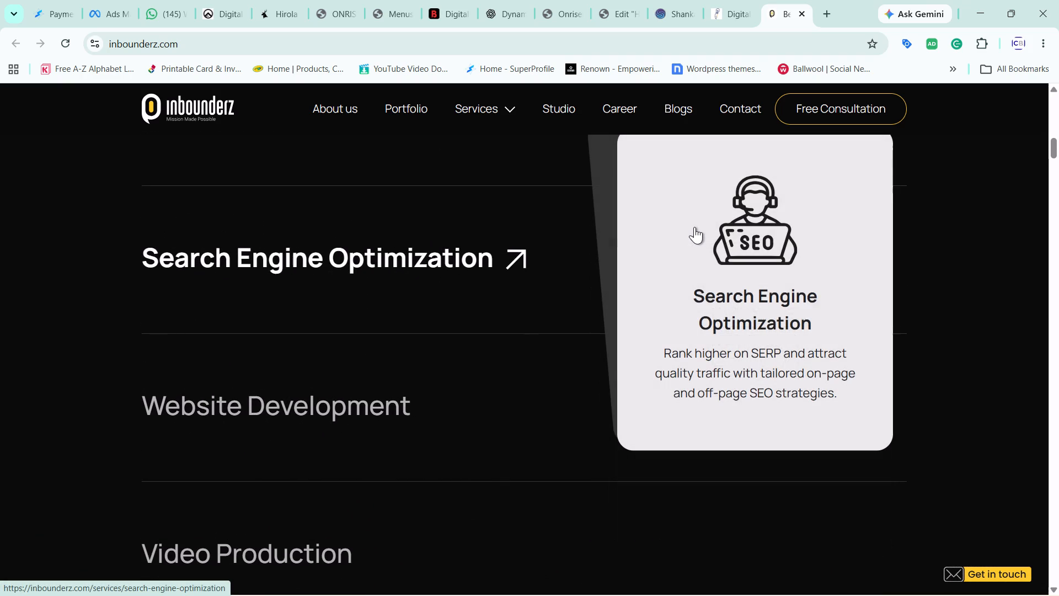
scroll(694, 227, down, 2)
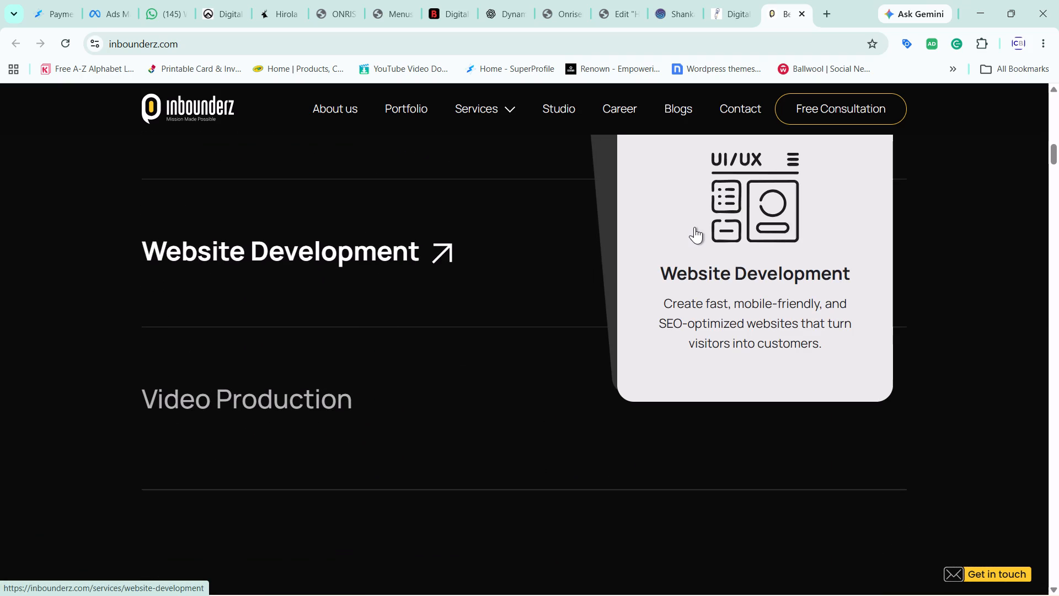
scroll(694, 227, down, 4)
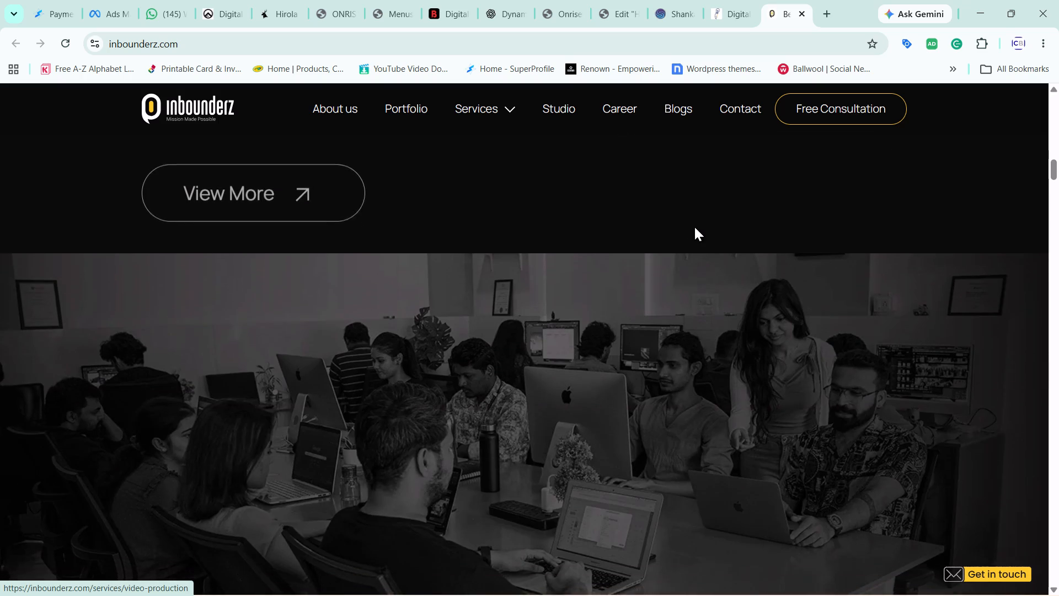
Examine the "Who We Are", Google partner, "Feathers in our cap" awards and featured works sections on the Inbounderz home page.
scroll(694, 227, down, 5)
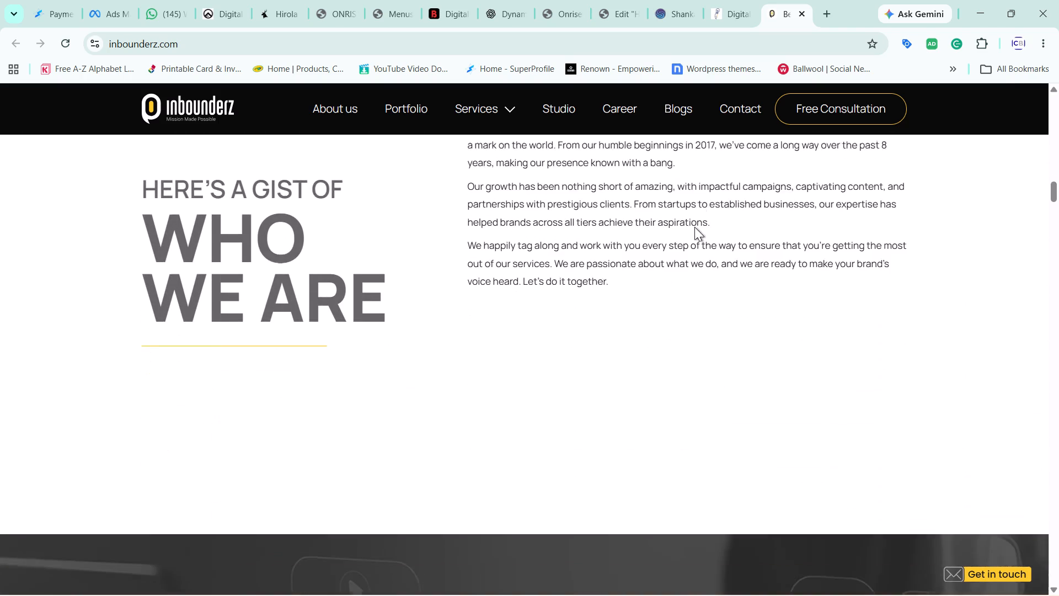
scroll(694, 227, down, 5)
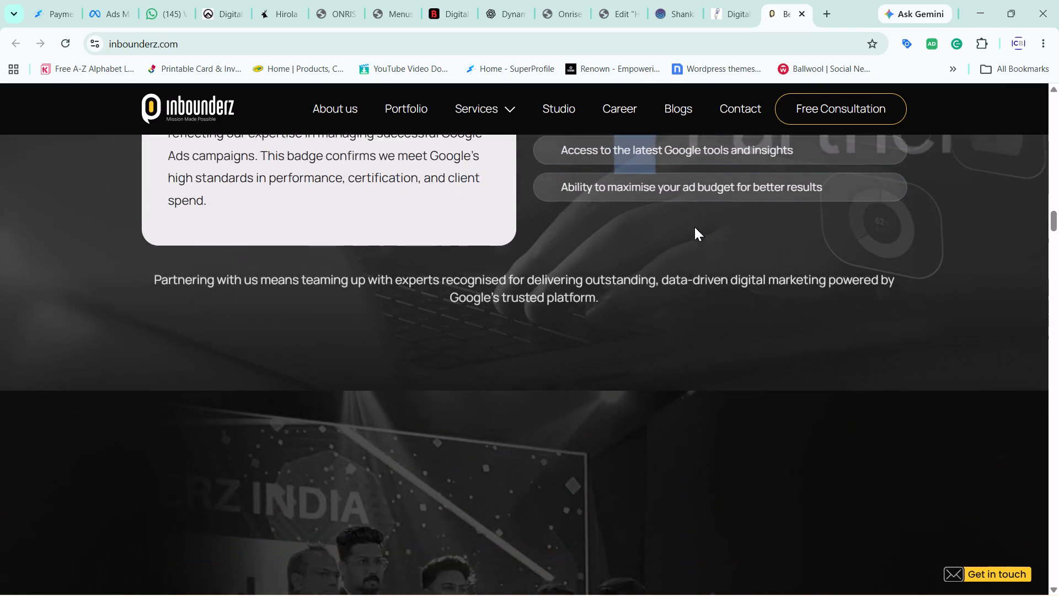
scroll(694, 227, down, 4)
scroll(694, 227, up, 1)
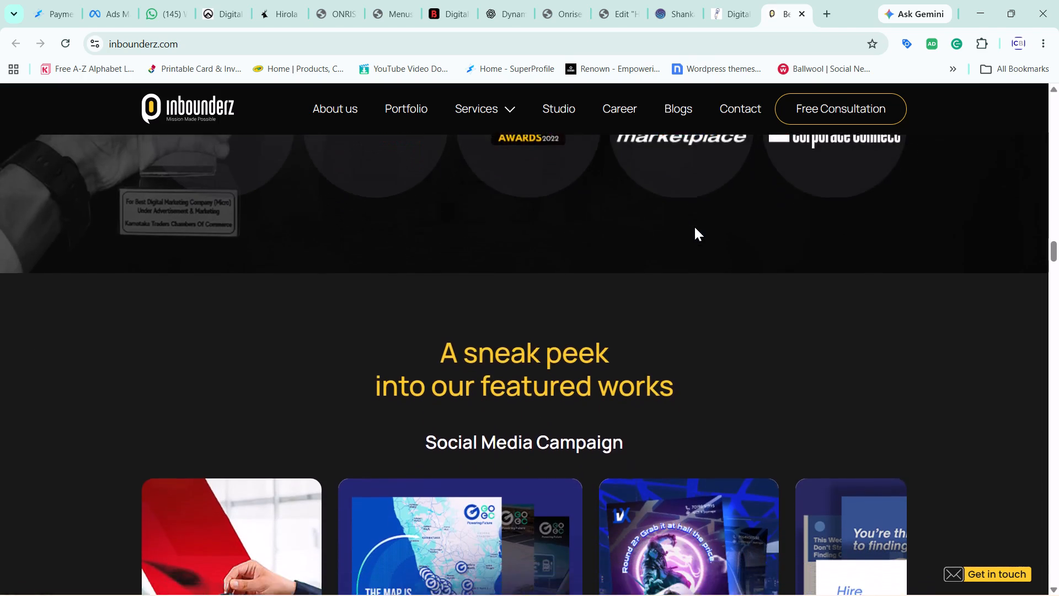
scroll(694, 227, up, 2)
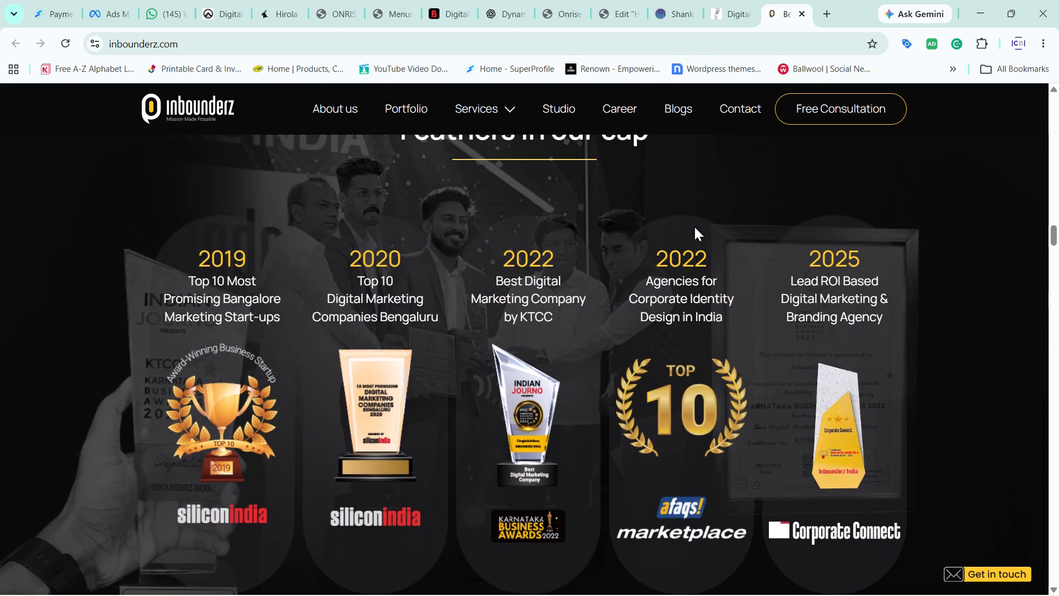
scroll(694, 227, down, 4)
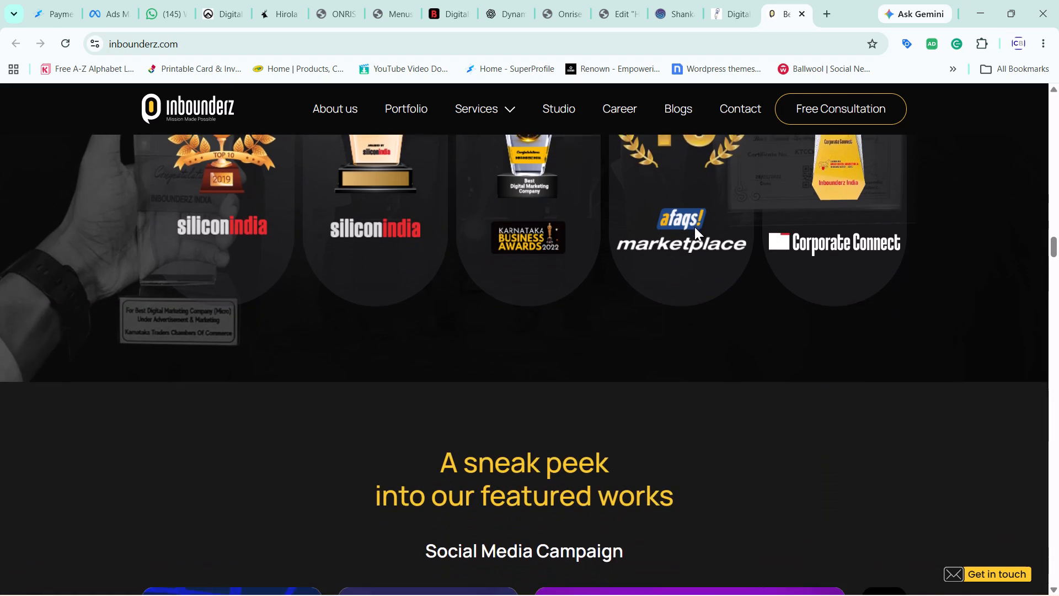
scroll(694, 227, down, 2)
scroll(694, 227, up, 5)
scroll(694, 227, down, 1)
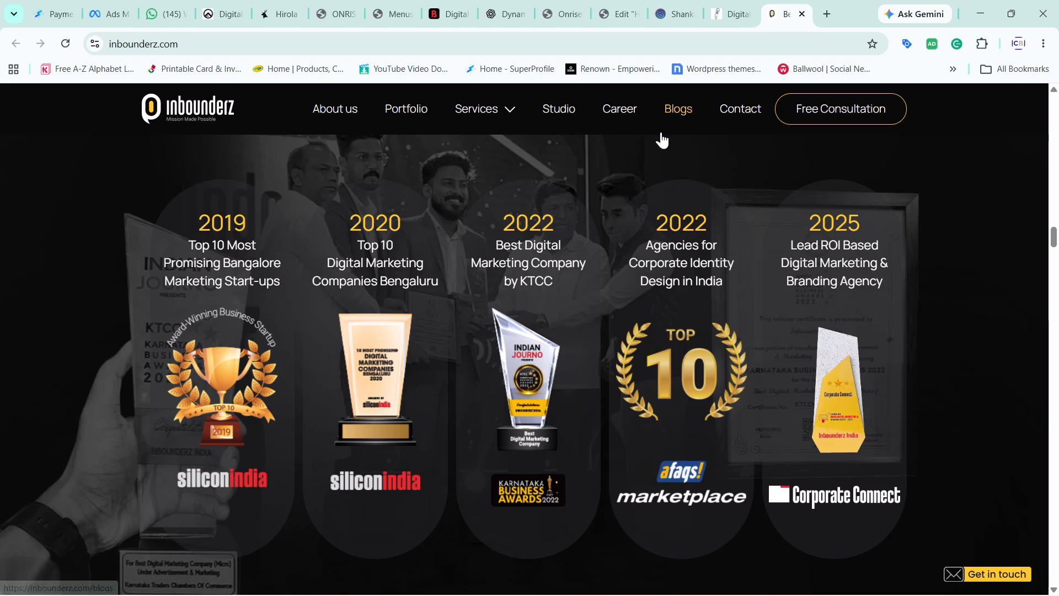
Review the Zensos, "Our Business Verticals", "Trusted By" and hero statistics sections on the Shankara Online Solutions home page.
click(667, 0)
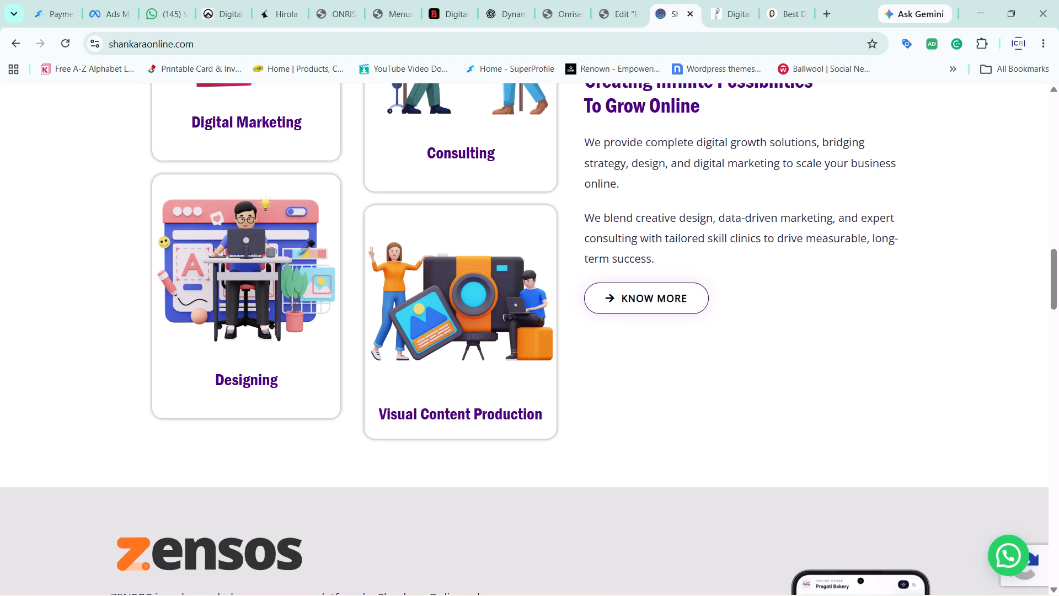
scroll(607, 185, down, 3)
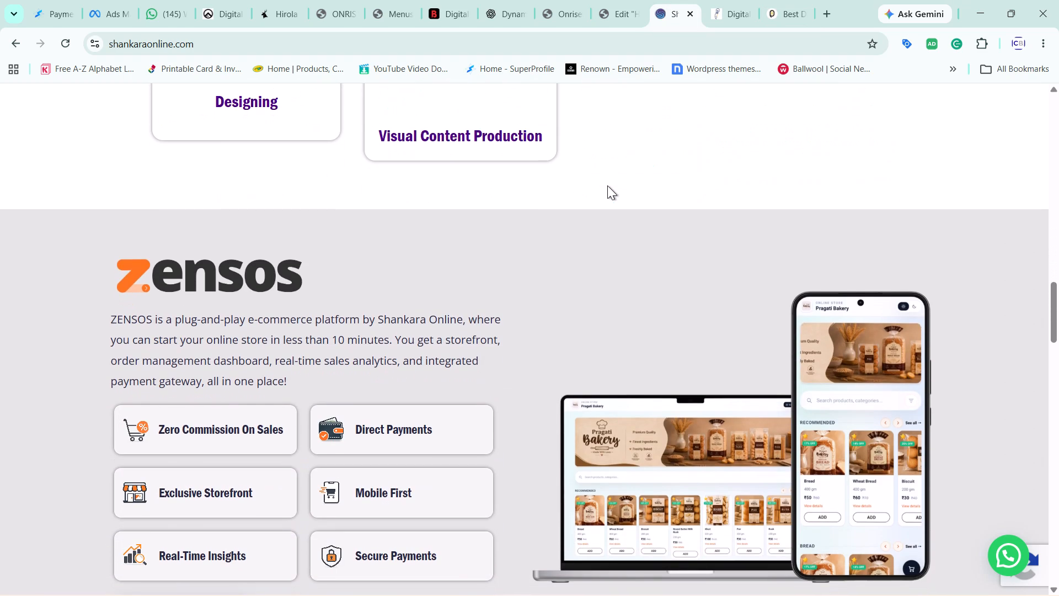
scroll(607, 185, down, 1)
scroll(607, 185, up, 10)
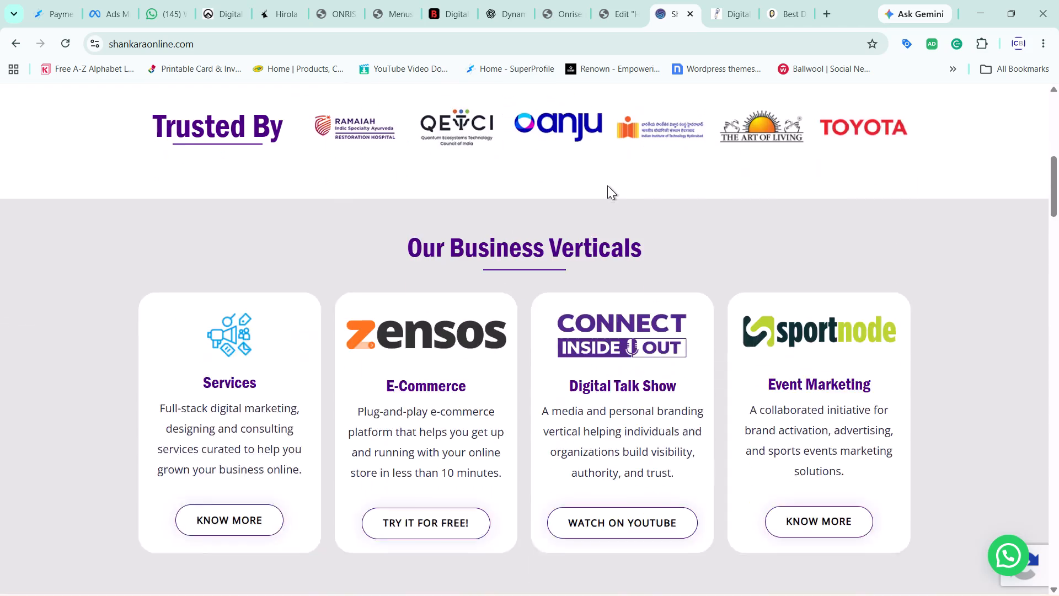
scroll(607, 185, up, 3)
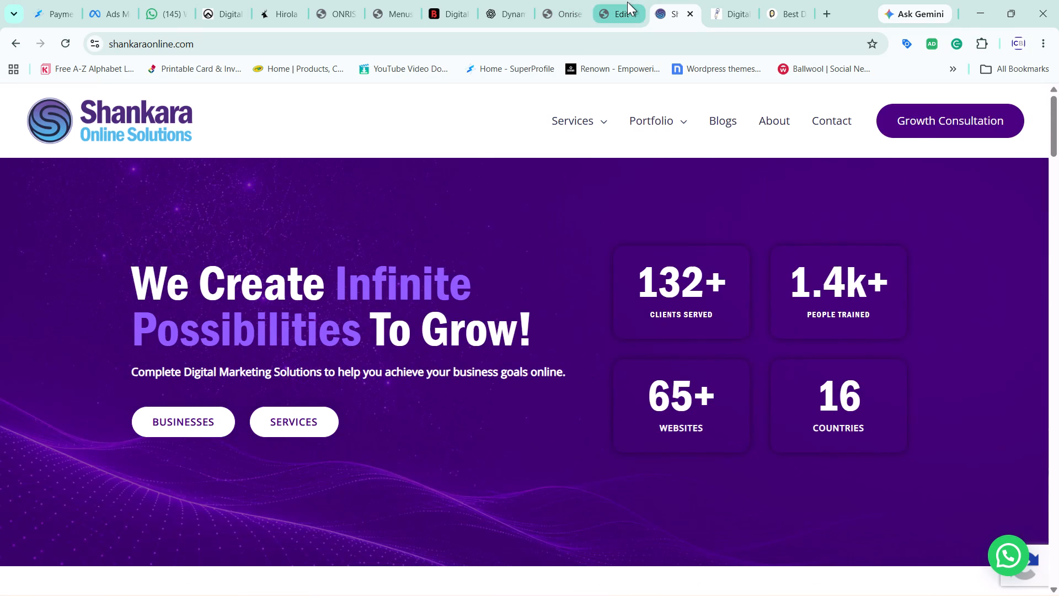
Return to the ONRISE home page in Elementor and check its service list, including Content Marketing Strategy and Technical SEO Audits.
click(627, 2)
scroll(553, 308, down, 5)
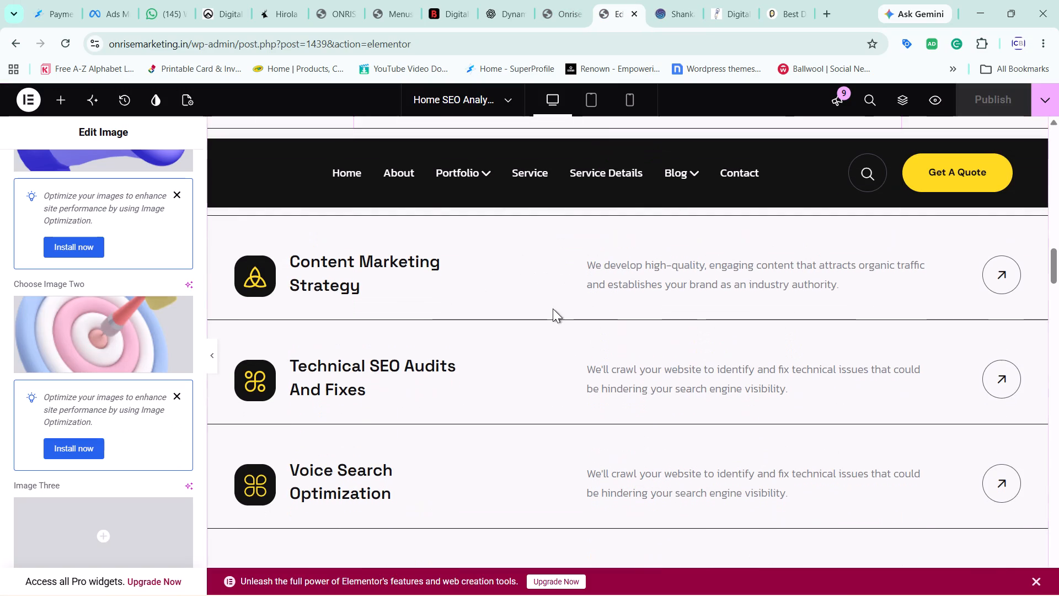
Open the live onrisemarketing.in website in a new browser tab.
click(835, 5)
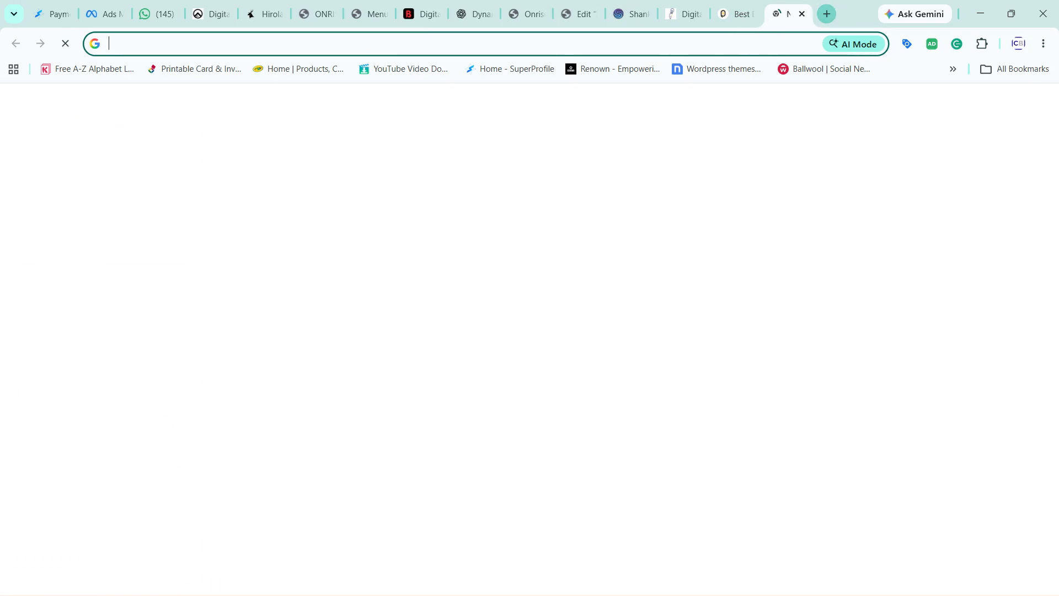
click(716, 49)
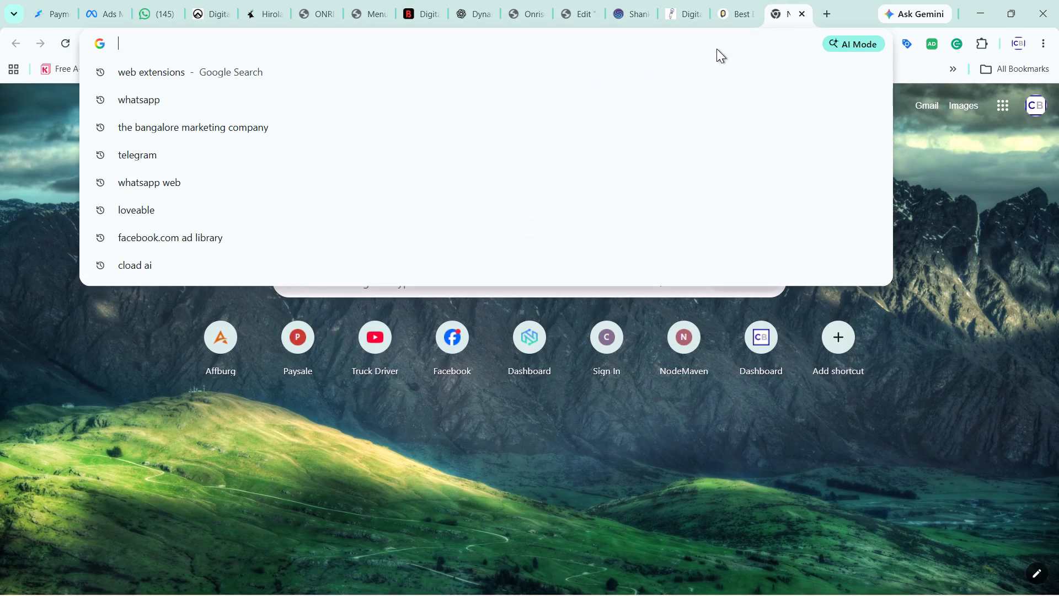
key(o)
key(Return)
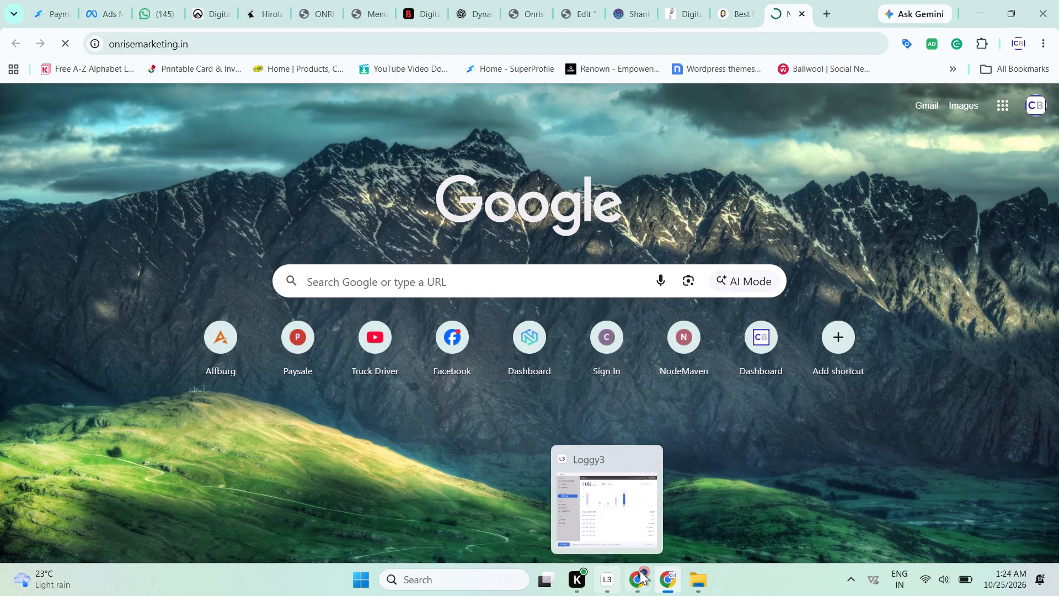
Switch to the other Chrome window showing the Patreon post insights.
click(640, 571)
click(336, 148)
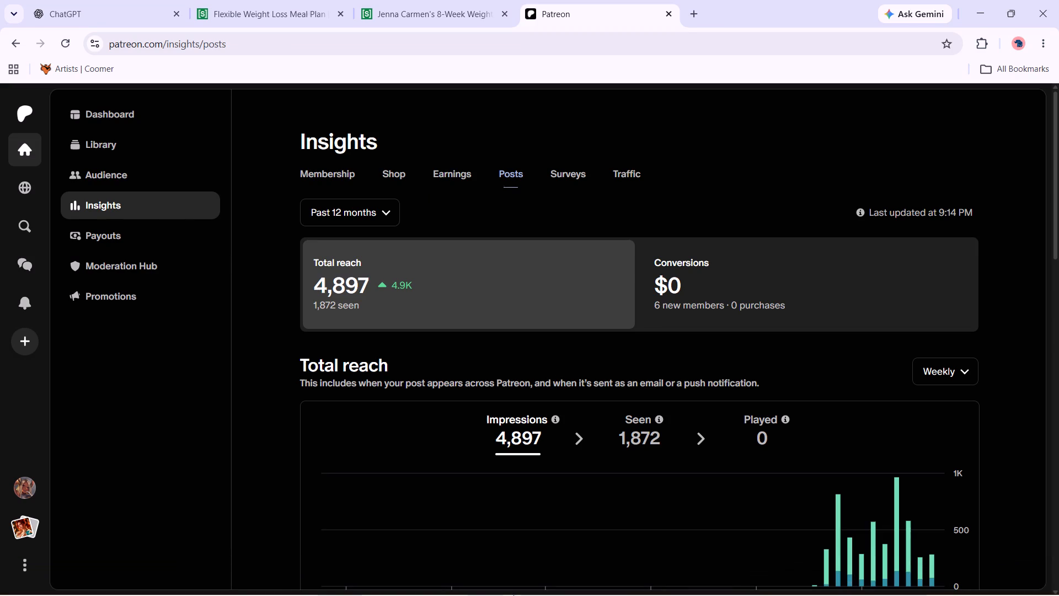
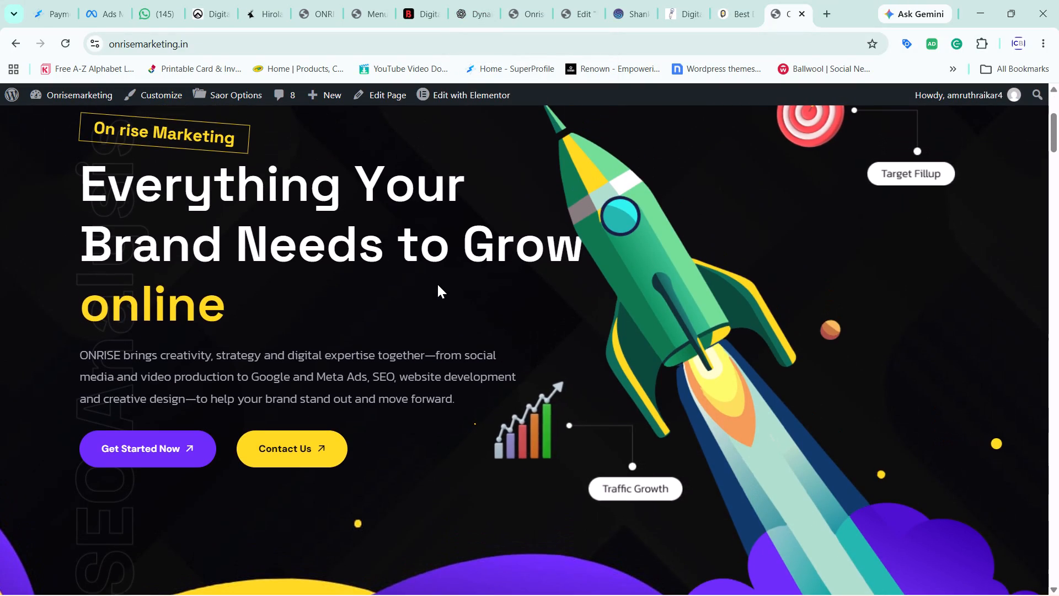
Review the hero, "Brand we work with" and "Why Choose ONRISE?" sections on the live ONRISE home page.
scroll(437, 284, up, 1)
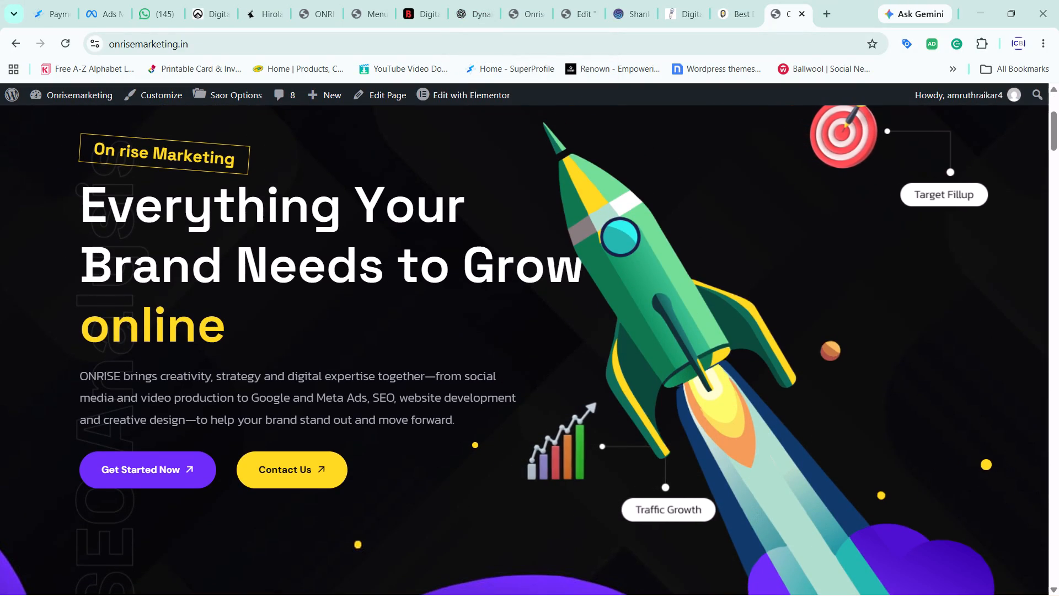
scroll(437, 284, down, 3)
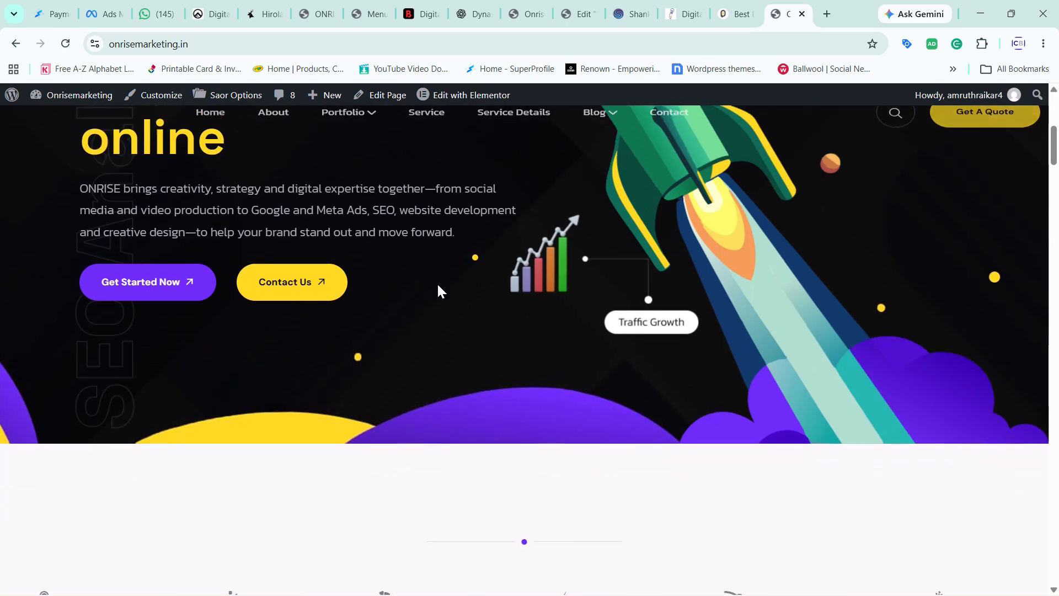
scroll(437, 284, down, 3)
scroll(437, 284, up, 1)
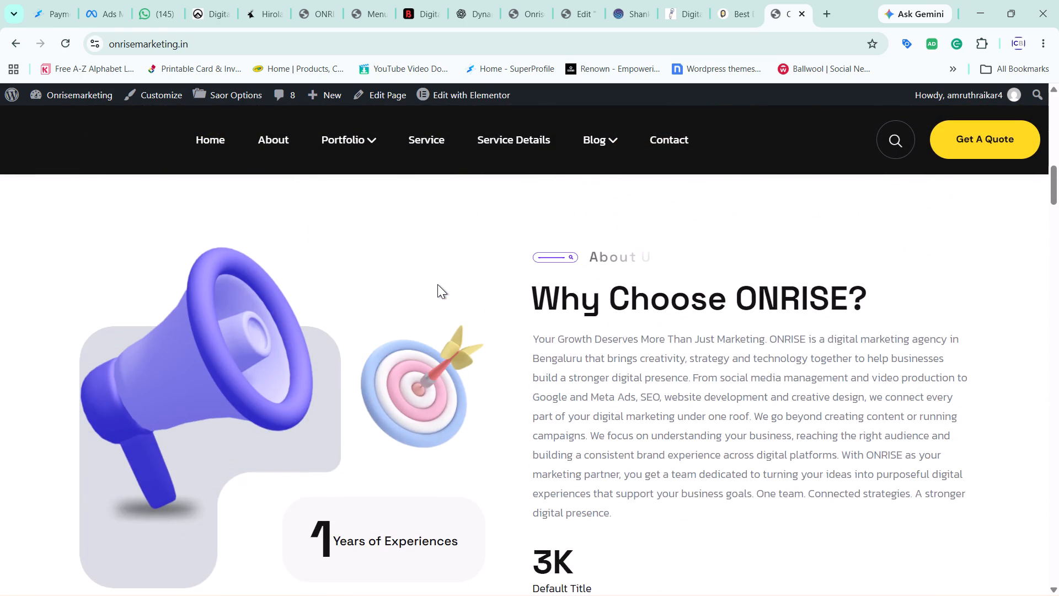
scroll(437, 284, up, 3)
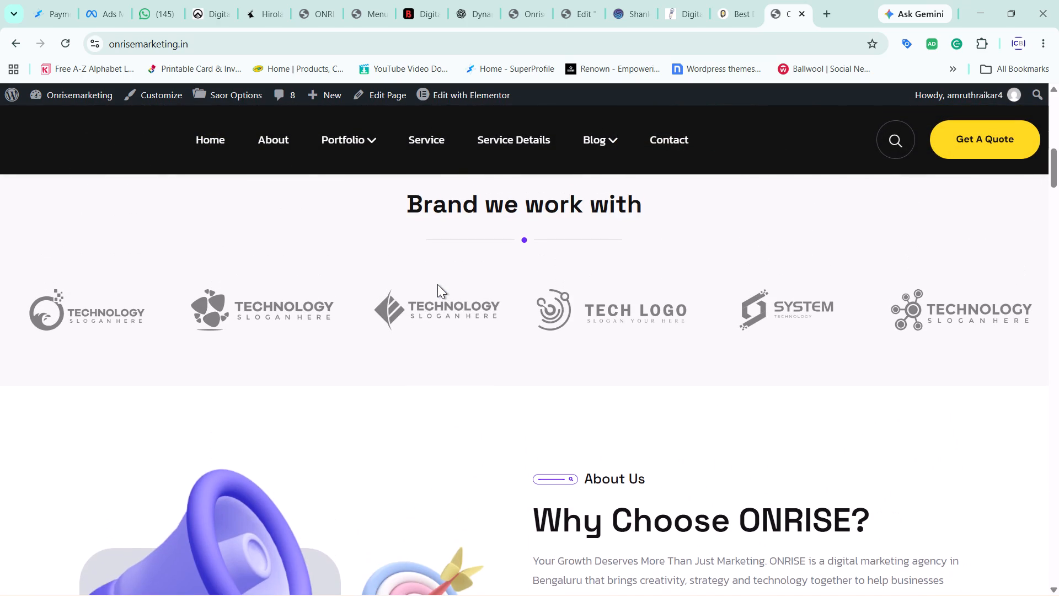
scroll(437, 284, down, 4)
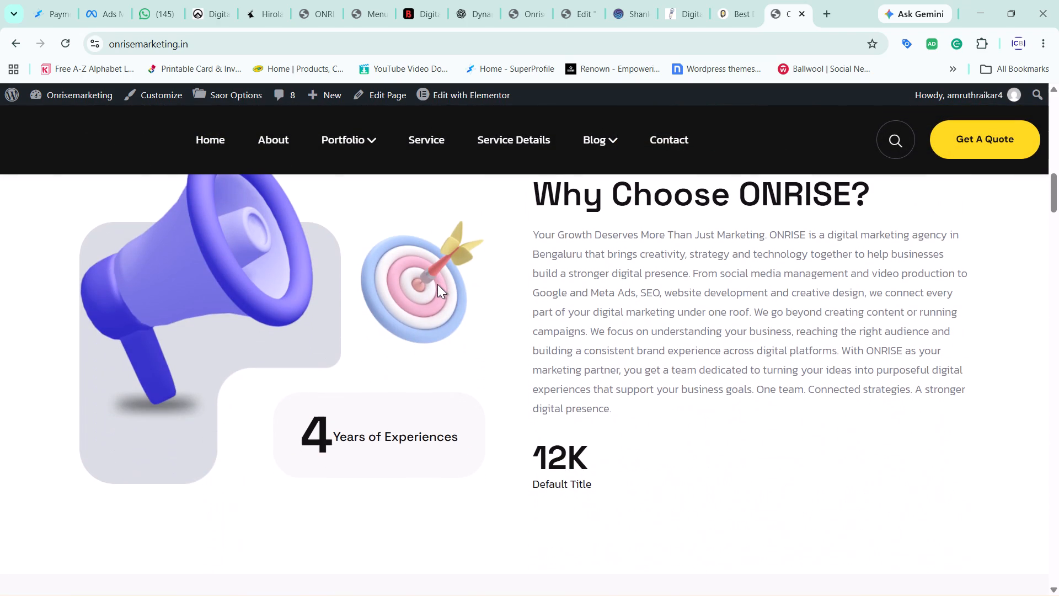
scroll(437, 284, down, 2)
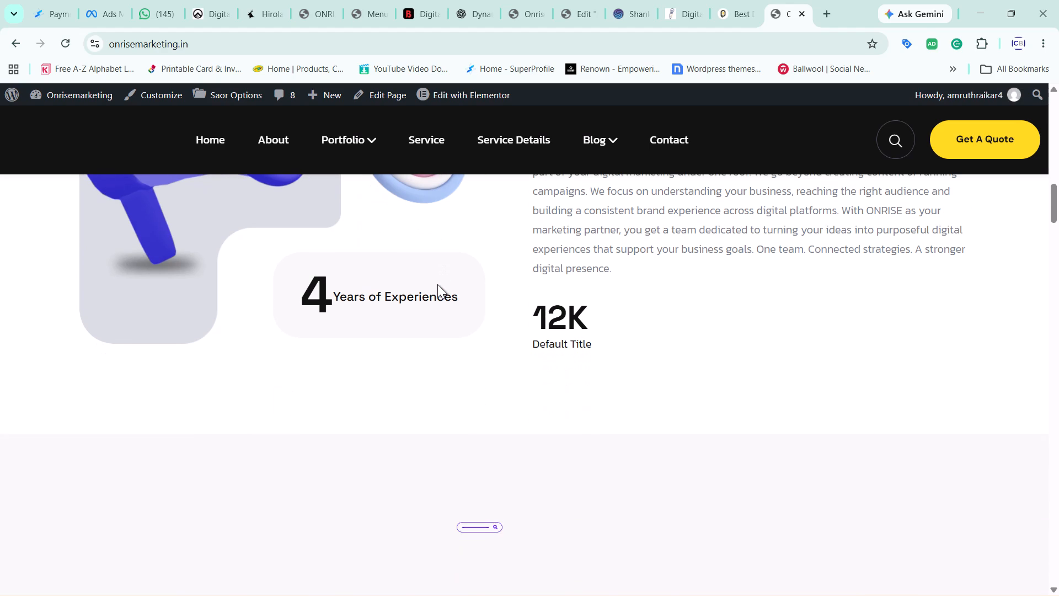
Examine the Our Services section on the live ONRISE home page, from Keyword Research & Optimization to Voice Search Optimization.
scroll(437, 284, down, 3)
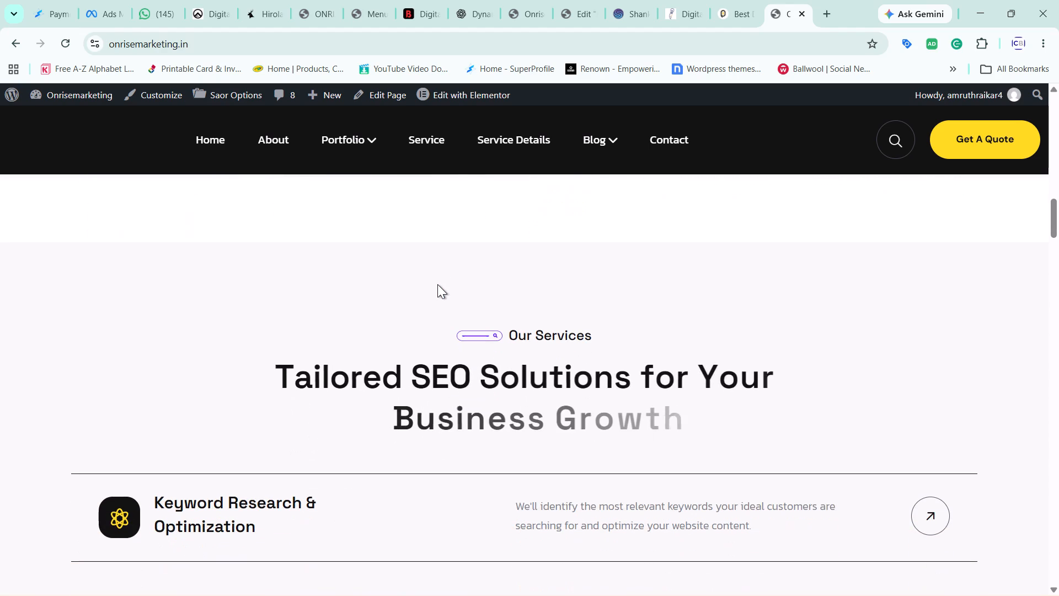
scroll(437, 284, down, 3)
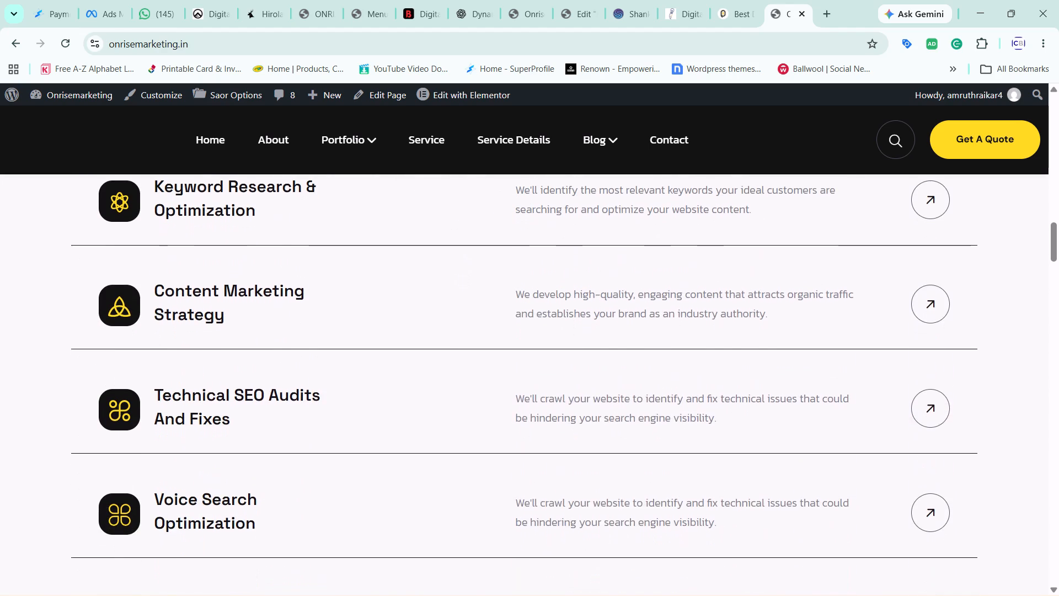
scroll(437, 284, up, 1)
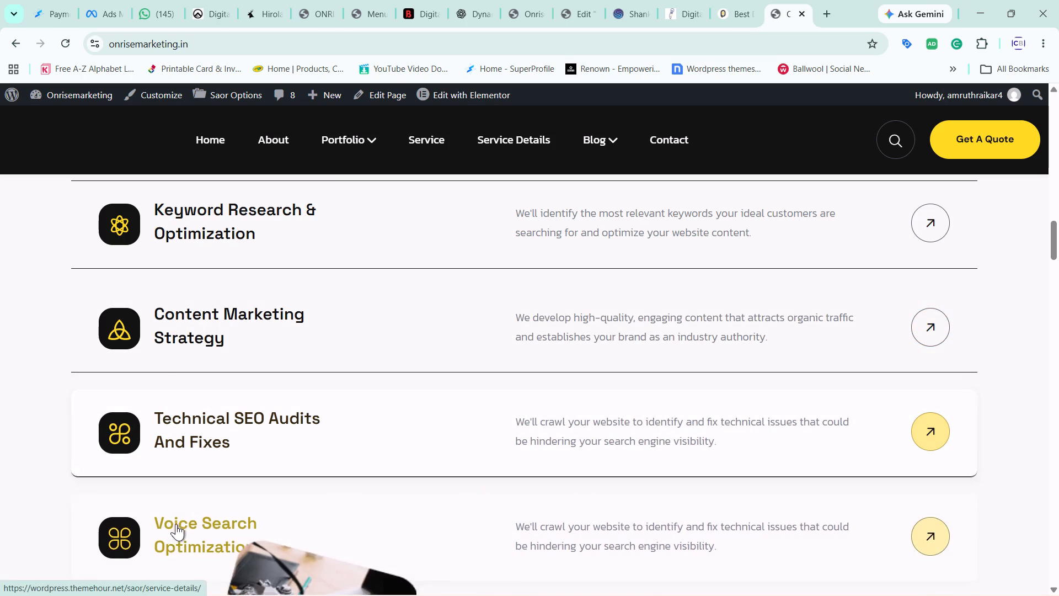
scroll(175, 538, down, 1)
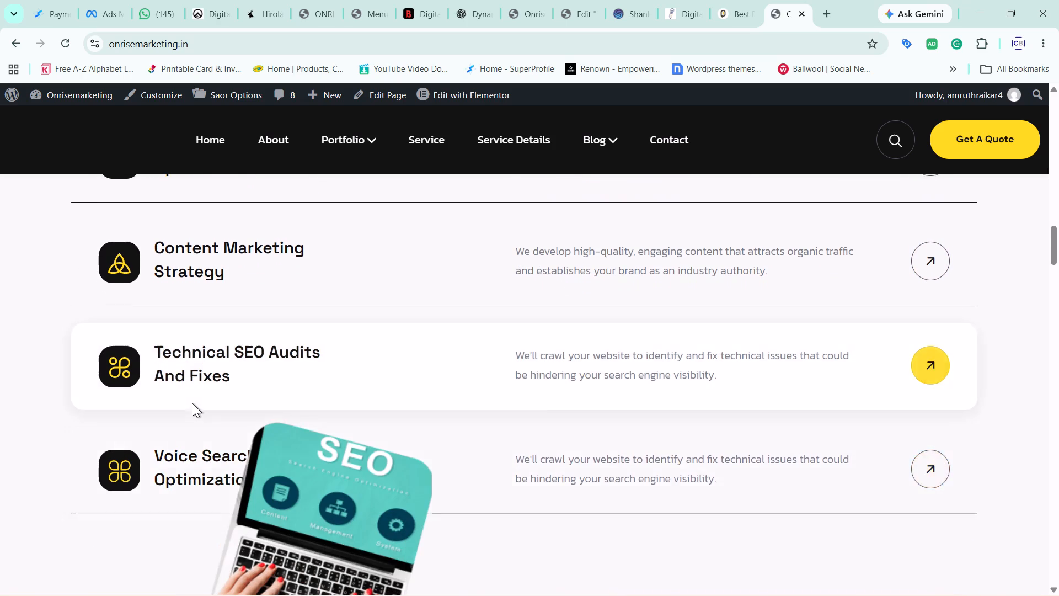
scroll(192, 403, down, 3)
scroll(192, 403, up, 1)
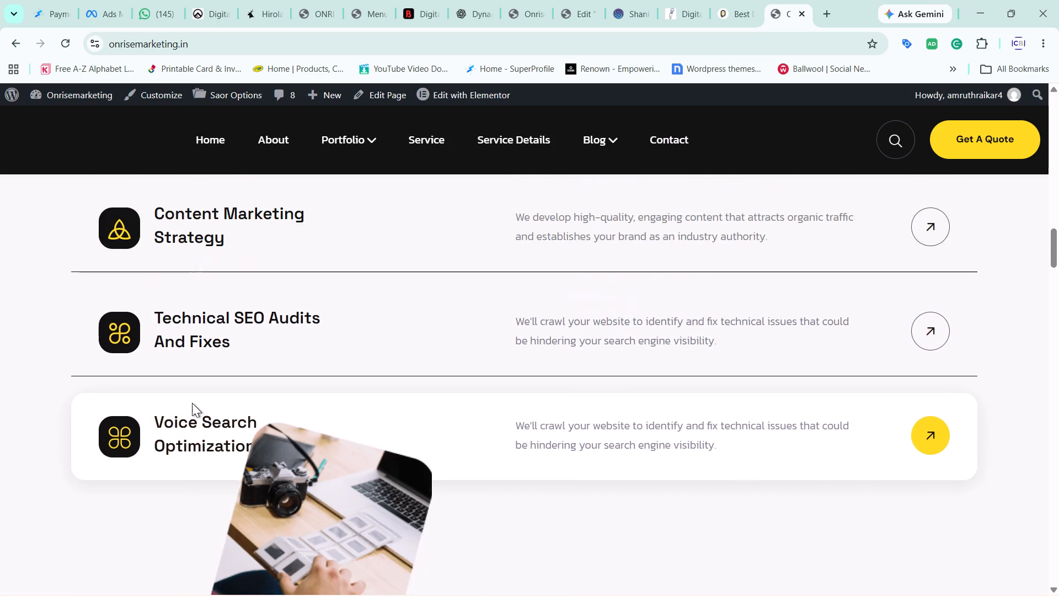
scroll(192, 403, up, 2)
scroll(224, 286, up, 1)
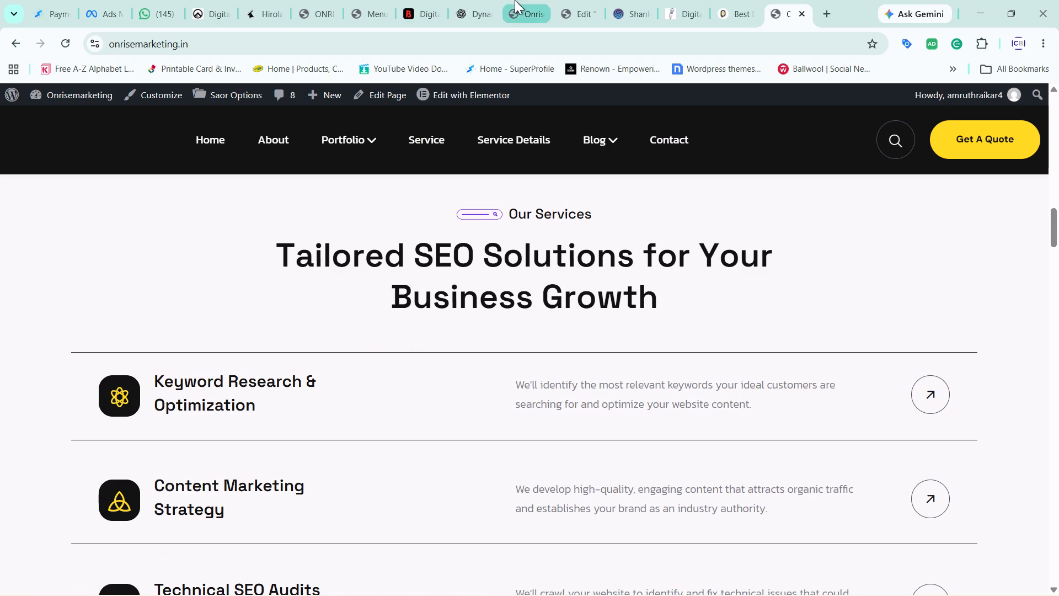
Go to the Shankara Online Solutions home page and examine the card layout of its Our Services section.
click(639, 7)
scroll(593, 359, down, 2)
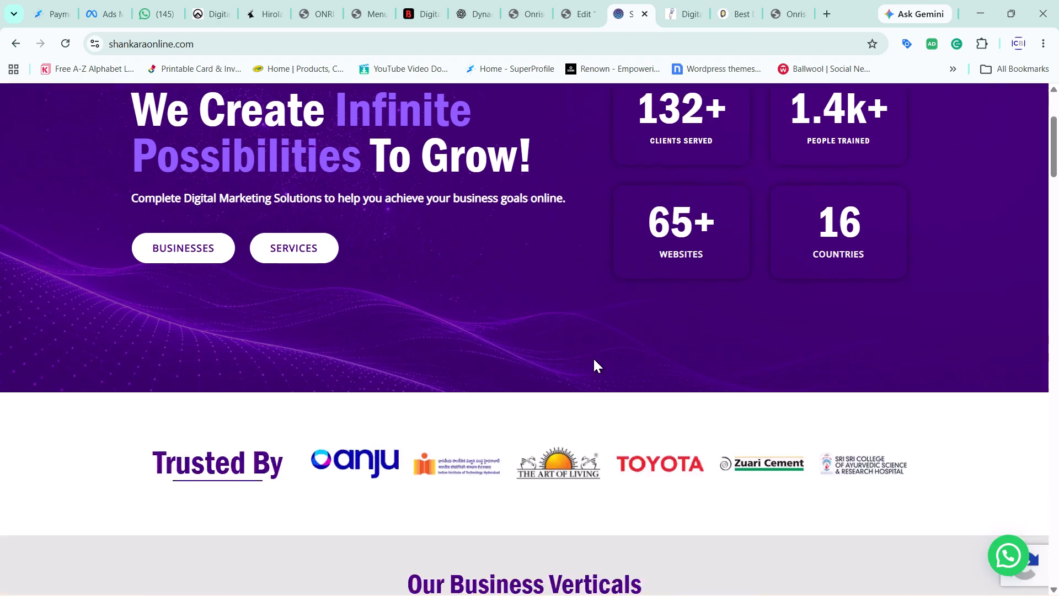
scroll(593, 359, down, 7)
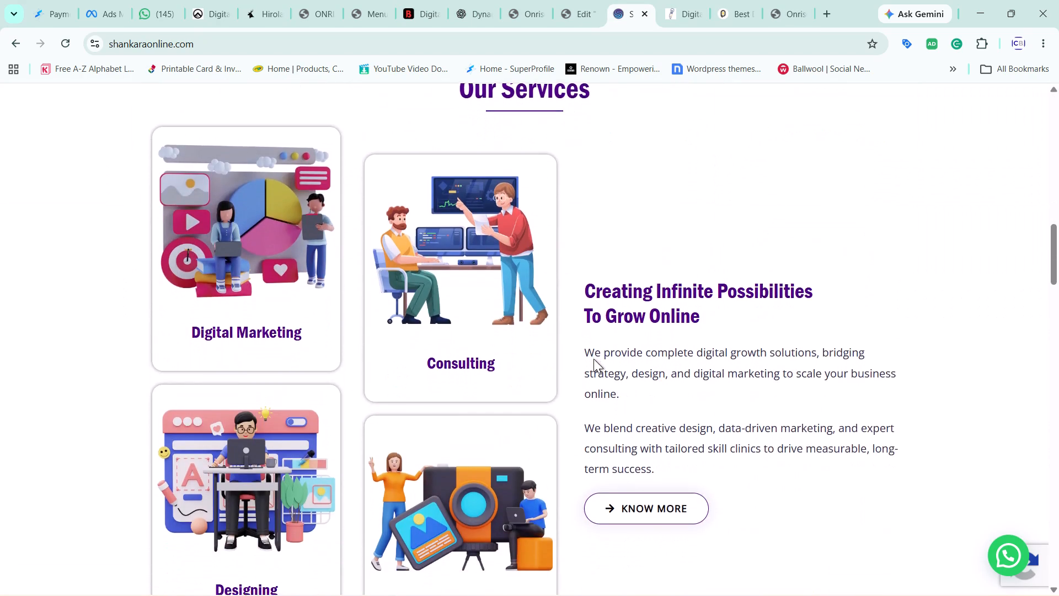
scroll(593, 359, down, 1)
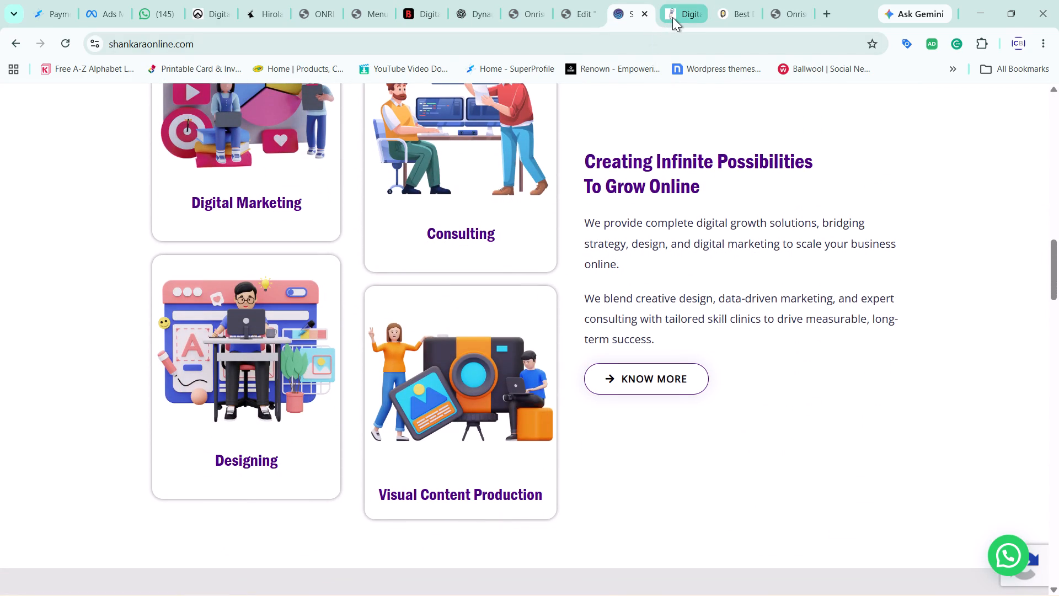
Go to The Bengaluru Marketing Company home page and examine its "What we do" service list, from Social media management to CRM and automations.
click(409, 3)
scroll(447, 358, up, 1)
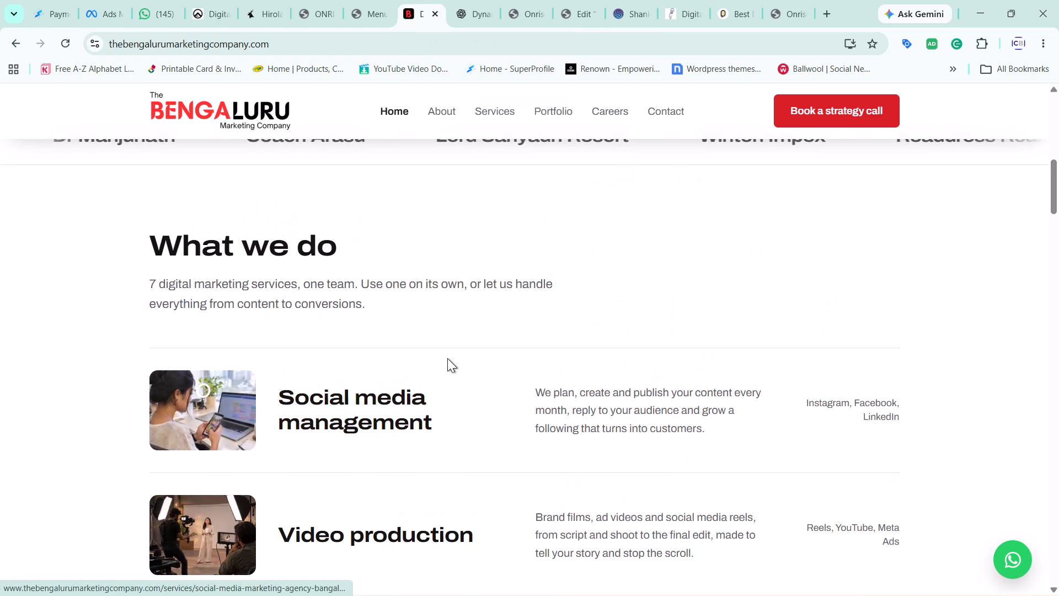
scroll(447, 358, down, 7)
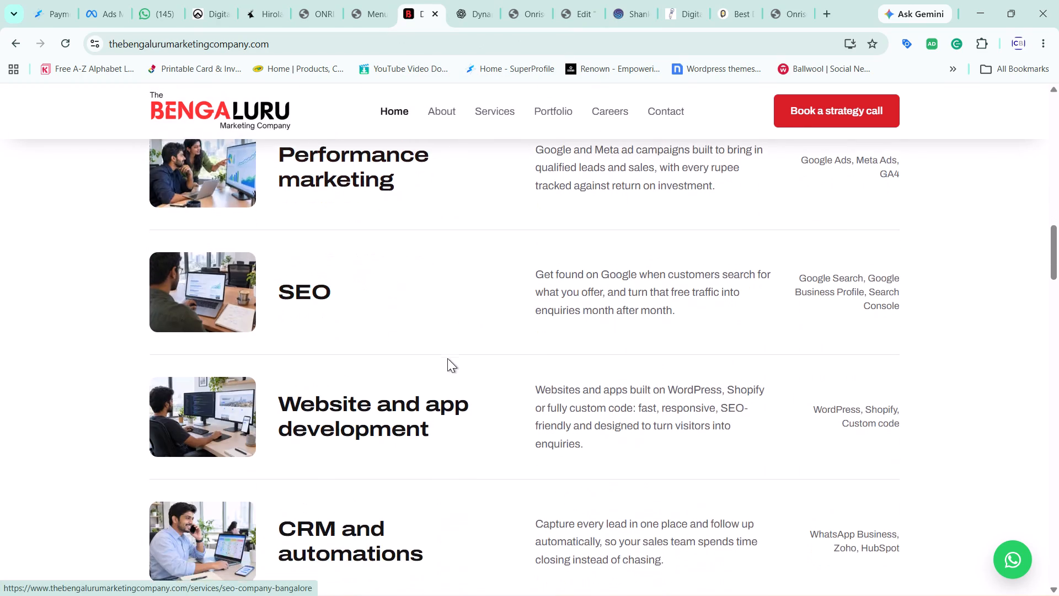
scroll(447, 358, up, 4)
scroll(447, 358, down, 2)
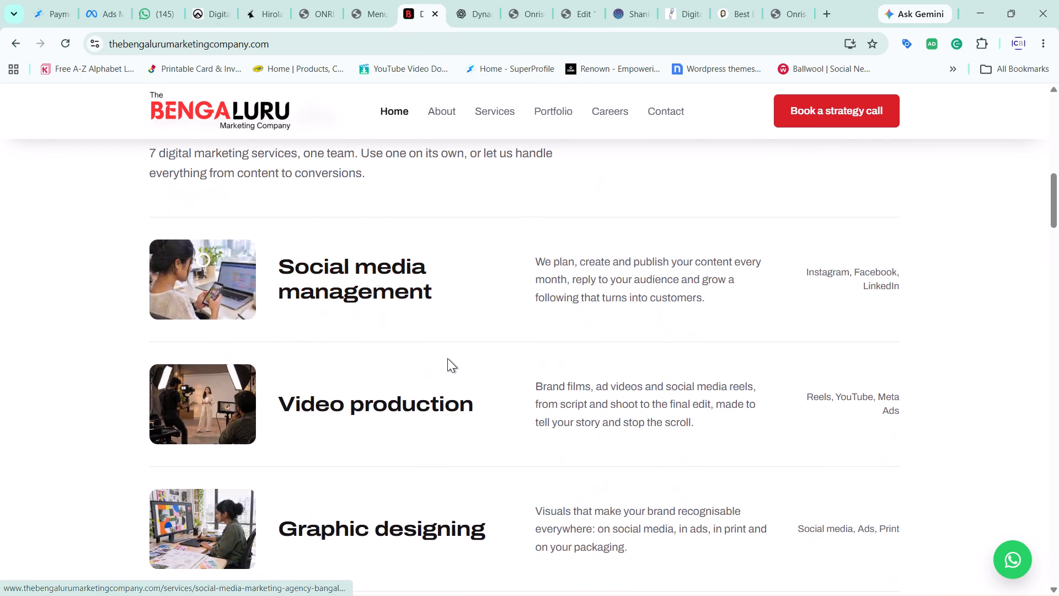
scroll(447, 358, down, 2)
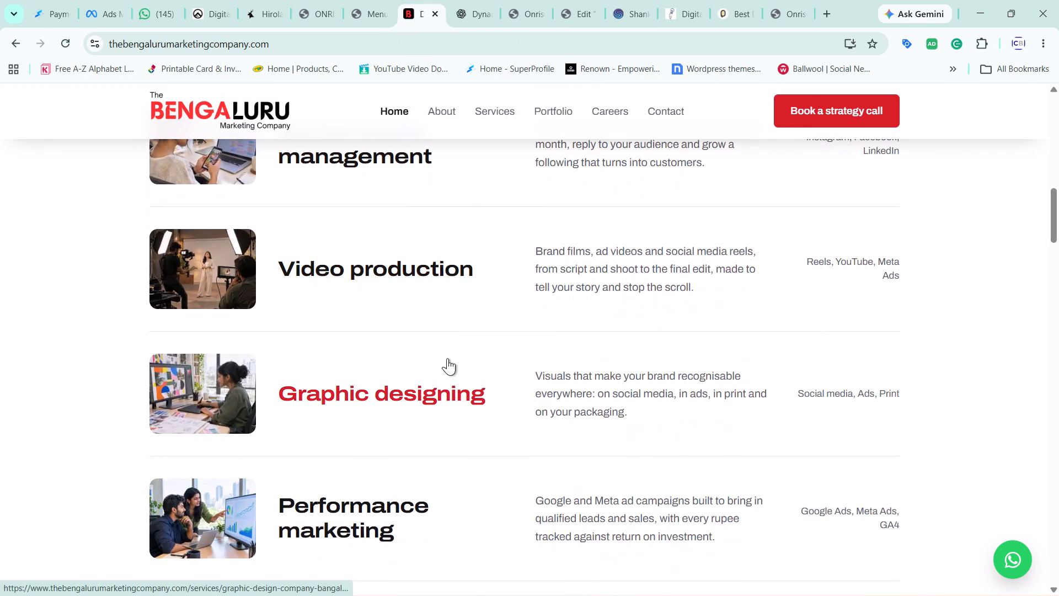
scroll(447, 358, down, 4)
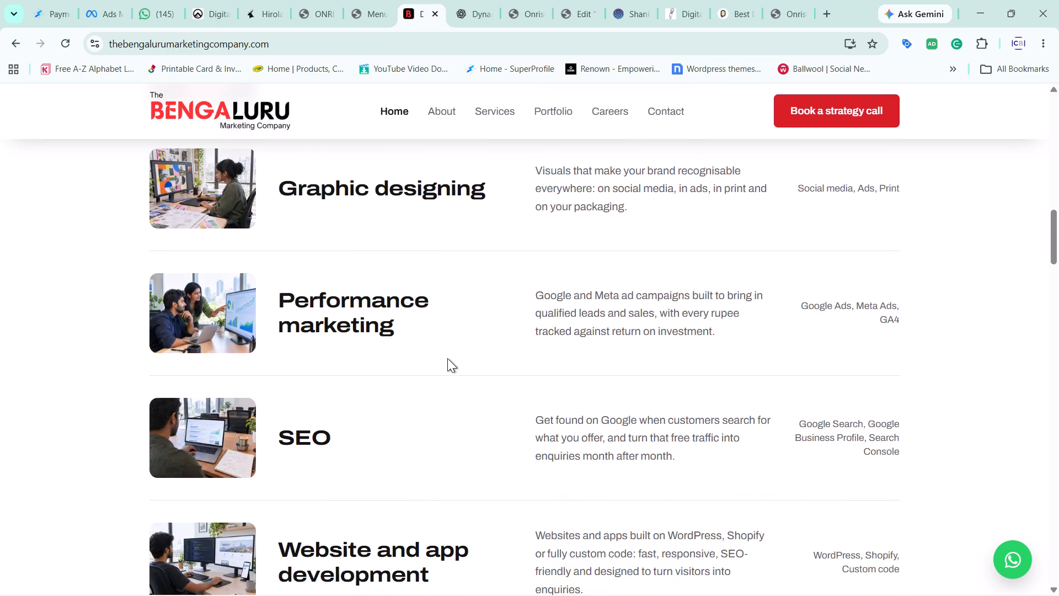
scroll(447, 358, down, 2)
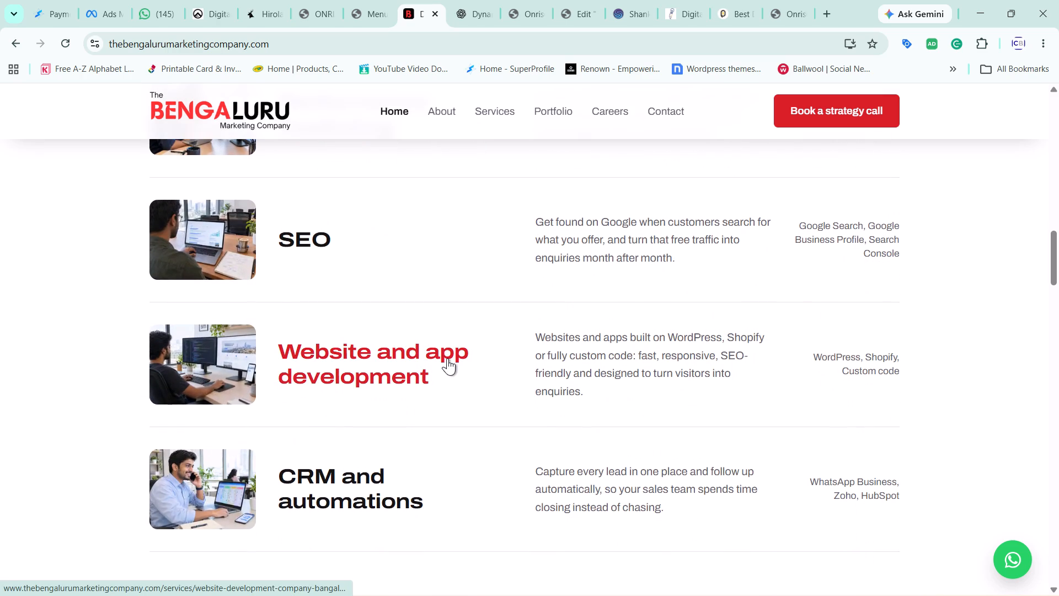
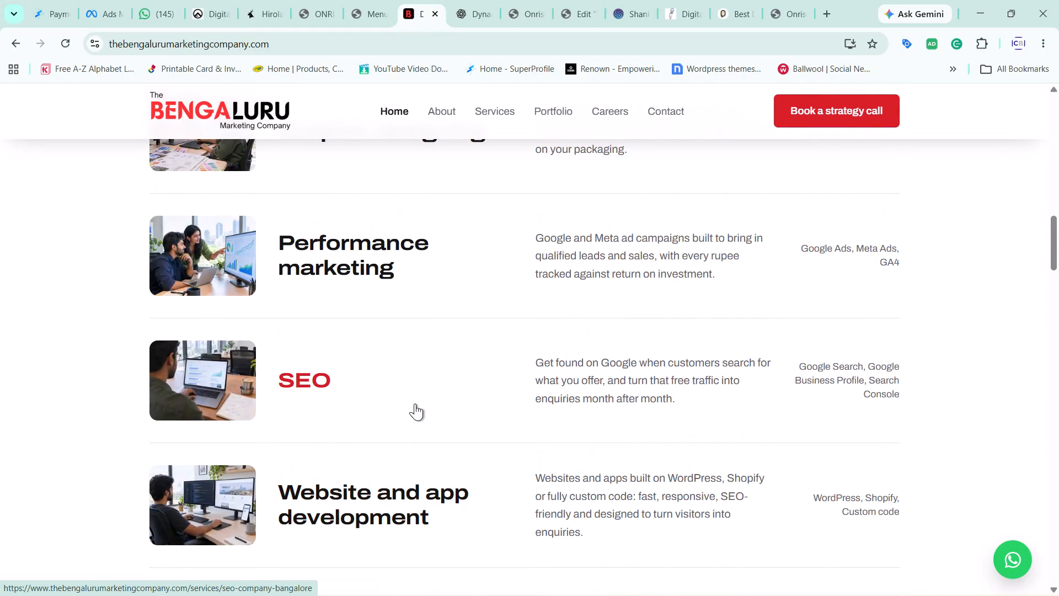
Look back at the "What we do" heading and introduction on The Bengaluru Marketing Company home page.
scroll(415, 403, up, 5)
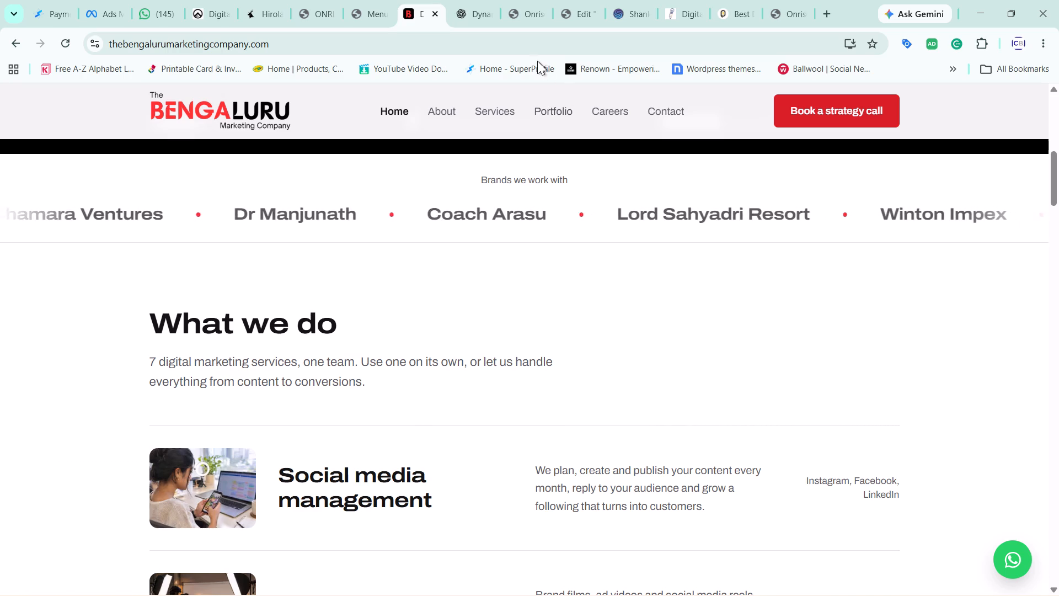
Close the onrisemarketing.in WordPress Menus page.
click(376, 7)
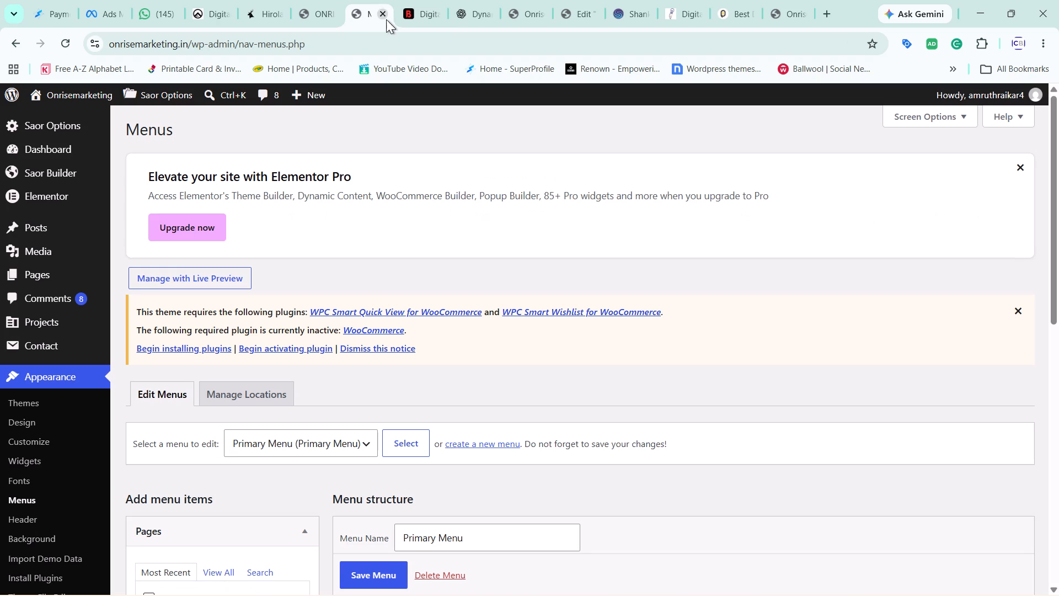
click(386, 13)
Switch to the ONRISE full website content PDF and review the home page copy from Hero to Services preview.
click(320, 2)
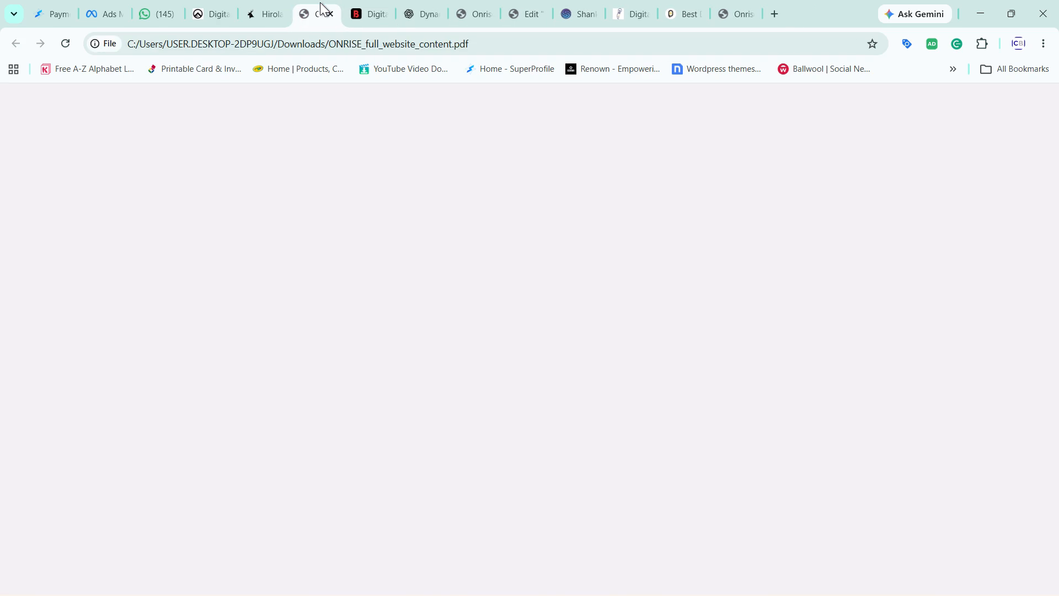
scroll(509, 266, down, 2)
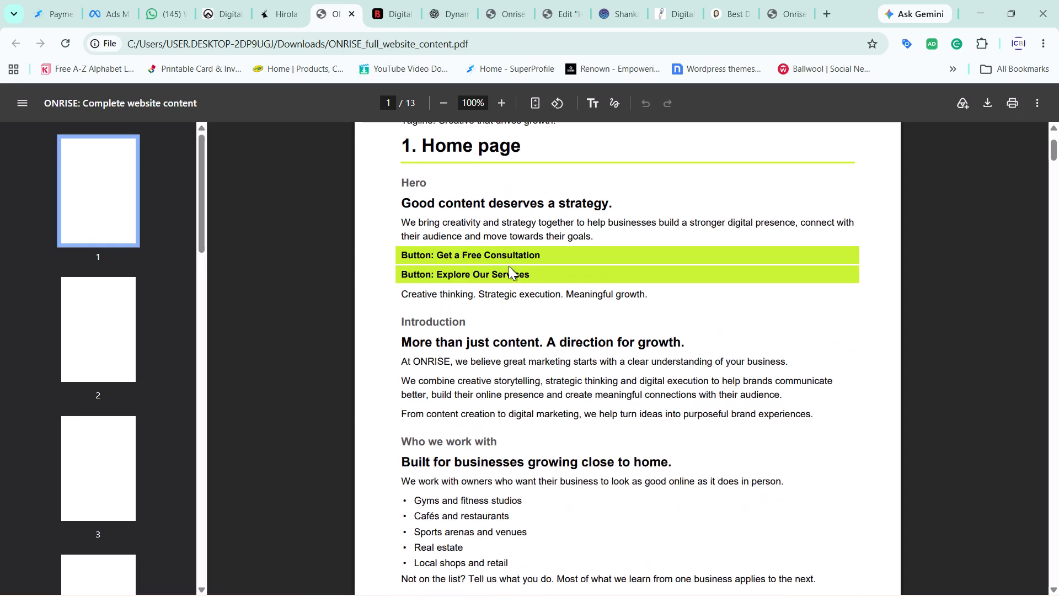
scroll(509, 266, down, 1)
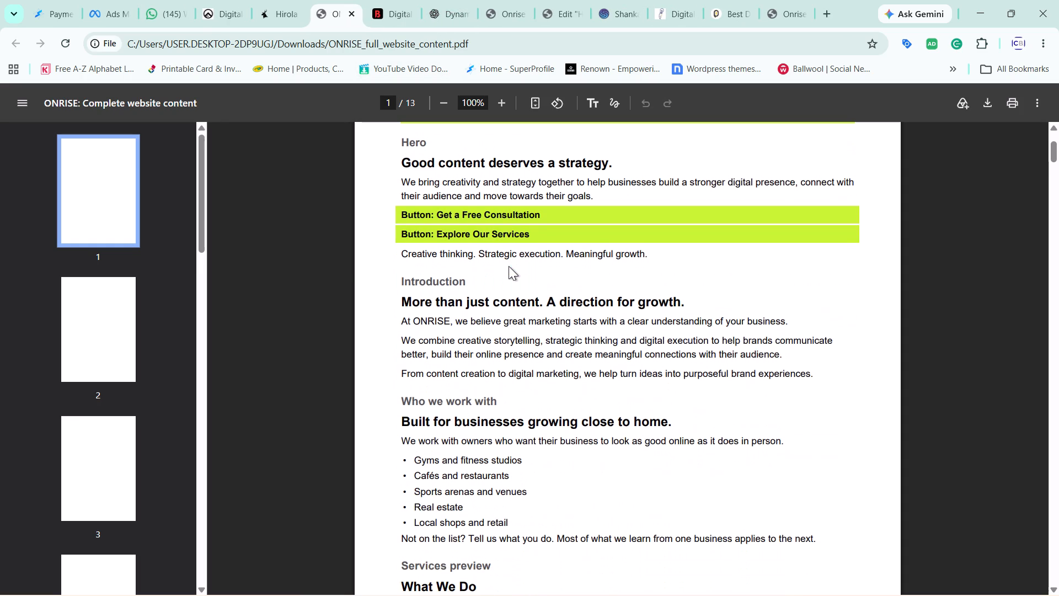
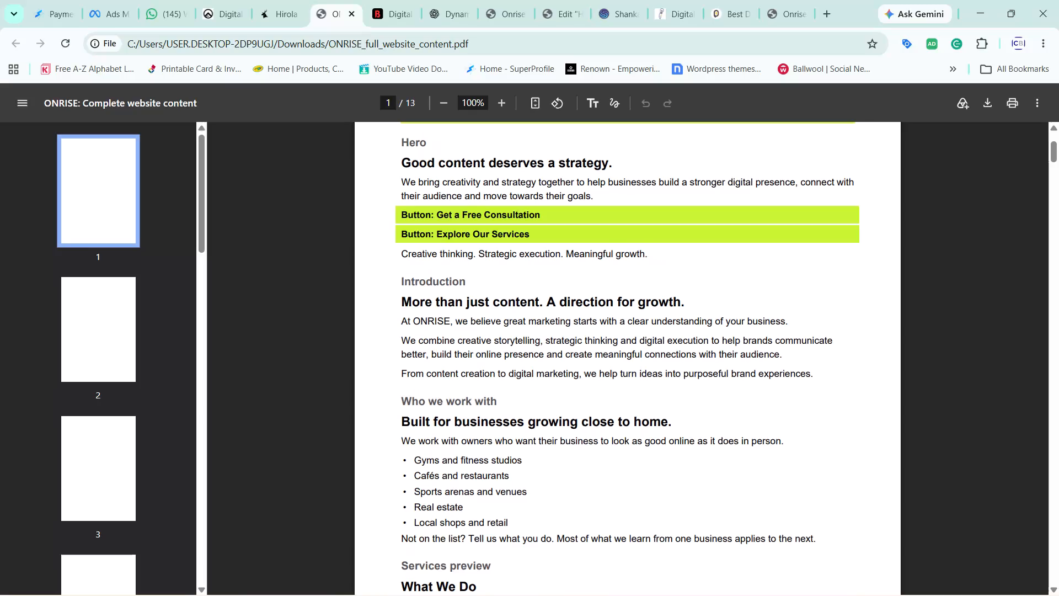
Read the home page copy in the content PDF from the Services preview through "What you can expect from us".
scroll(520, 413, down, 2)
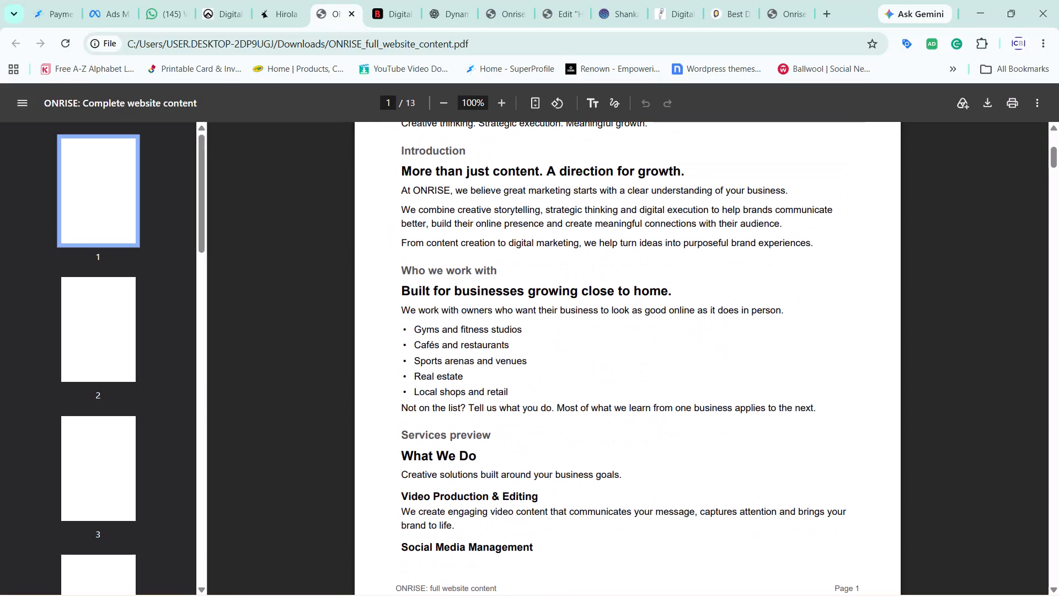
scroll(520, 413, down, 2)
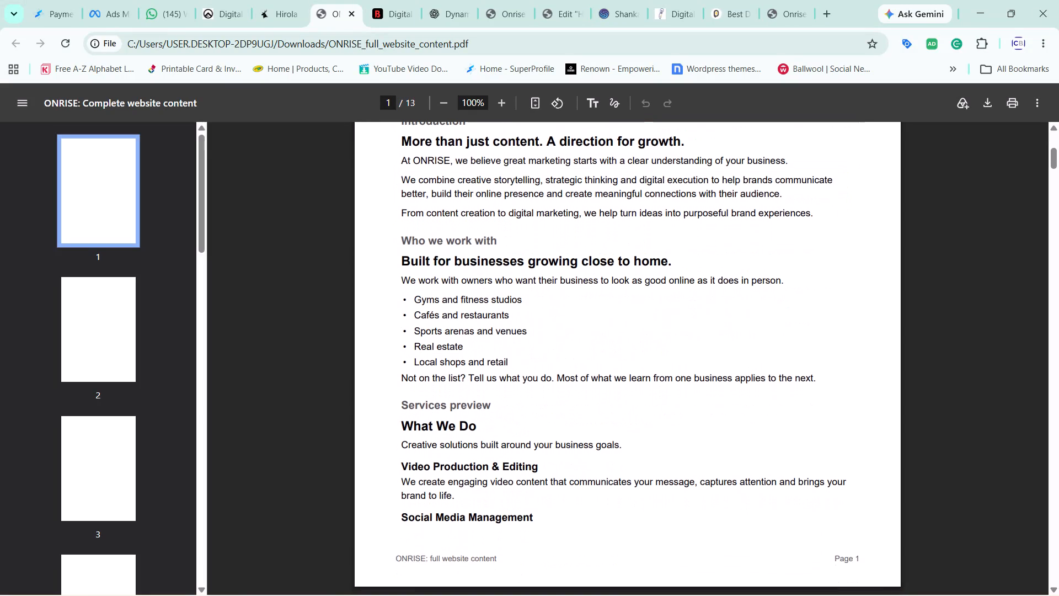
scroll(520, 413, down, 3)
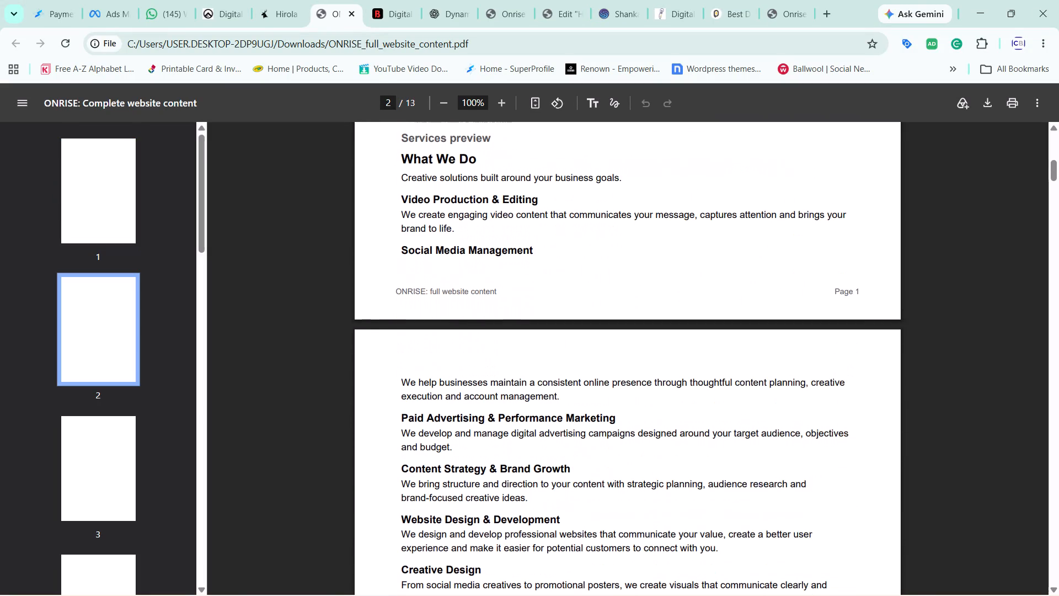
scroll(520, 413, down, 2)
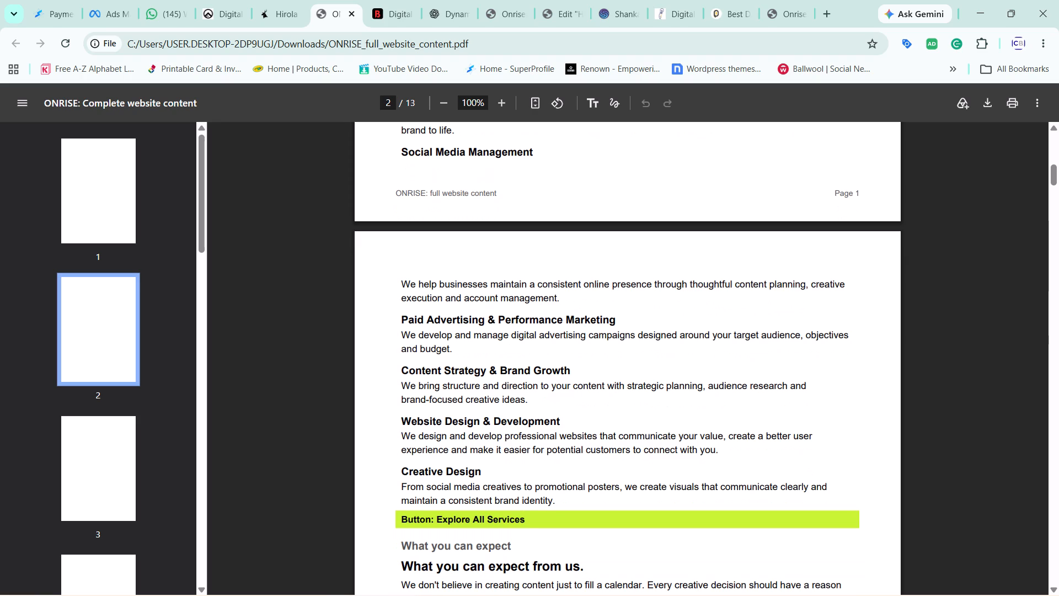
scroll(520, 413, down, 2)
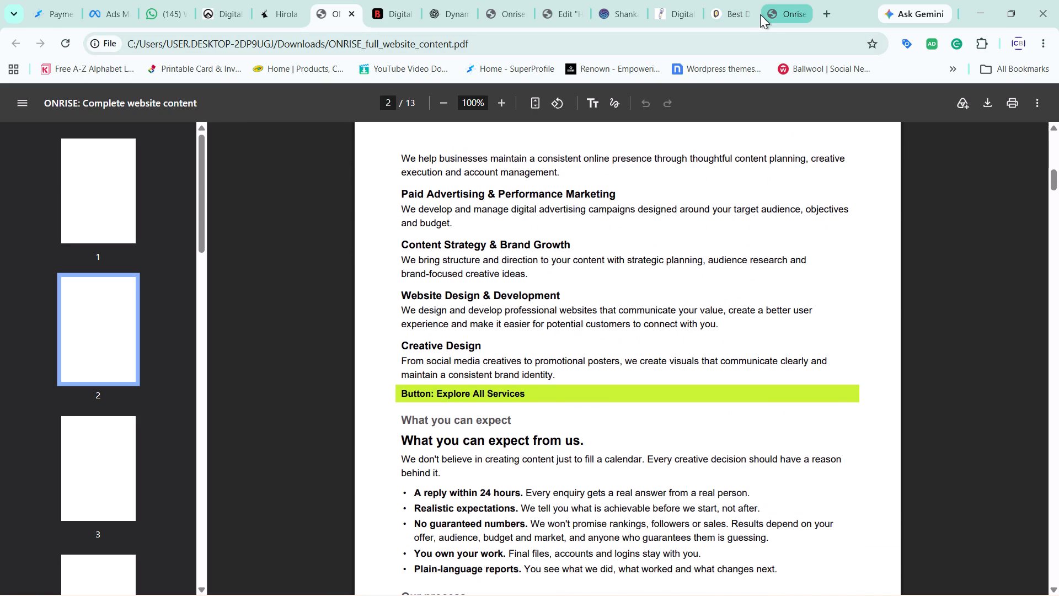
Switch to the live onrisemarketing.in home page and examine its Our Services list.
click(779, 13)
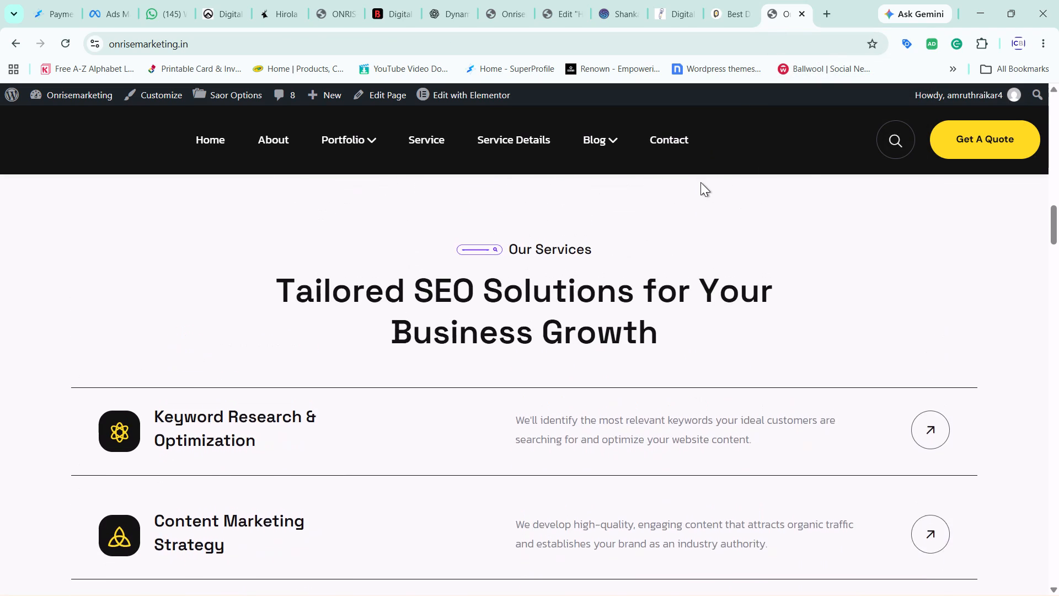
scroll(700, 182, down, 2)
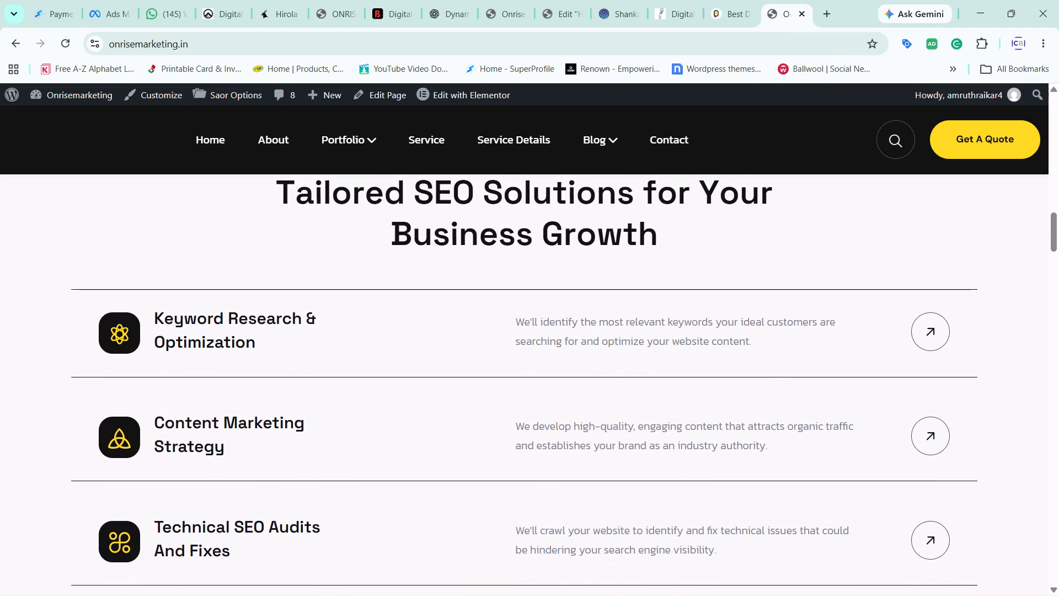
right_click(666, 287)
click(614, 262)
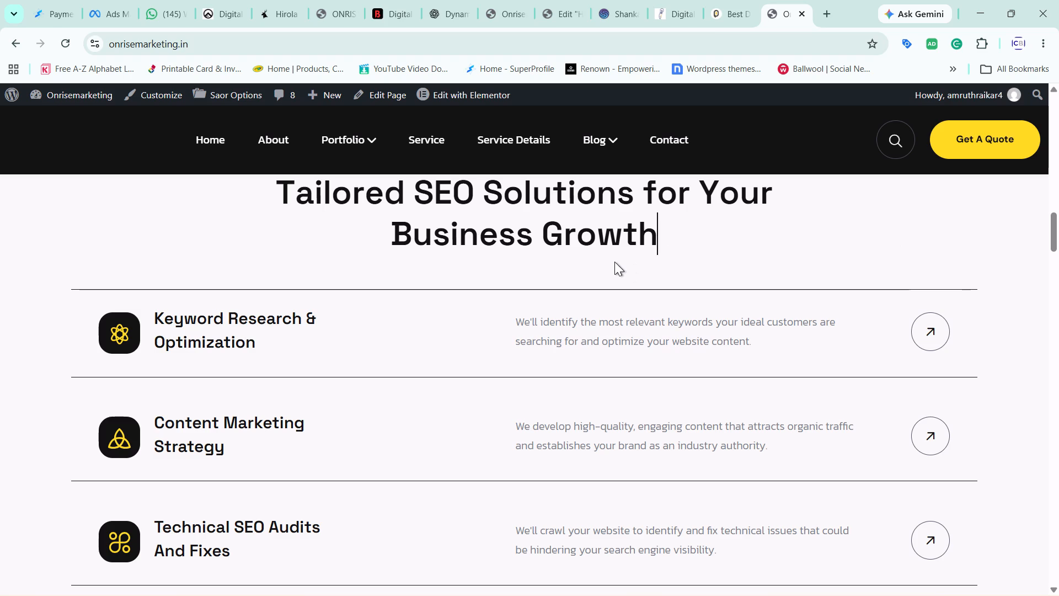
Browse the Inbounderz, Bright Ads and Shankara home pages for section ideas, including Bright Ads' Our Esteemed Clients grid.
click(724, 15)
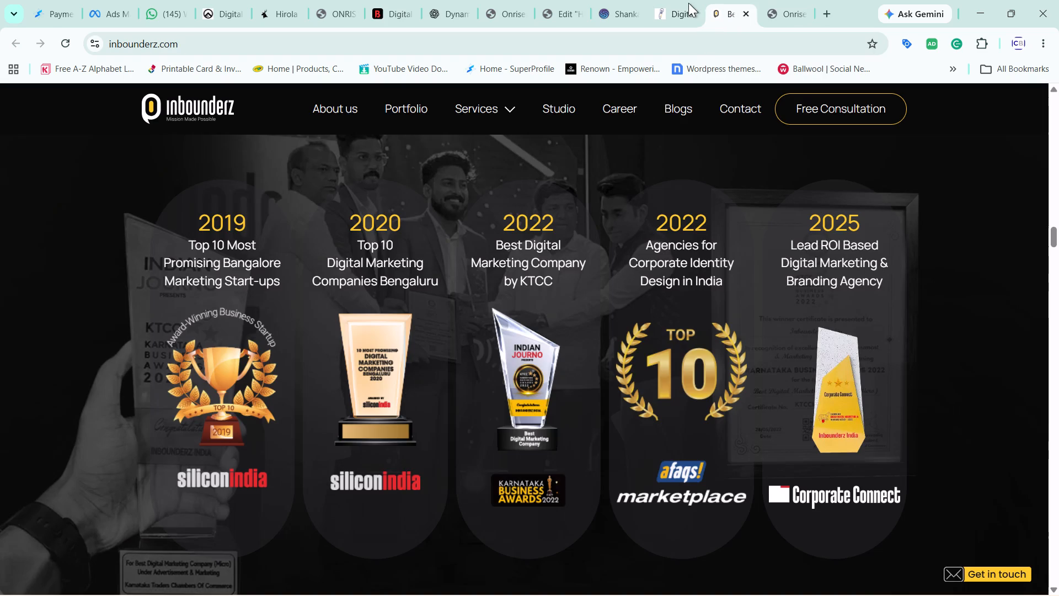
click(677, 0)
scroll(563, 253, down, 3)
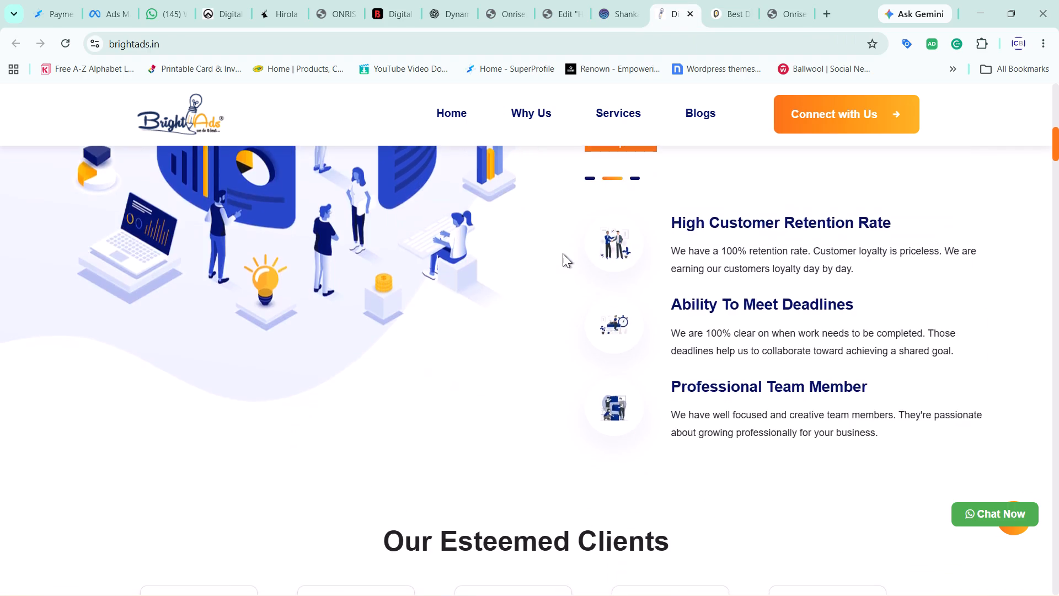
scroll(563, 253, down, 3)
scroll(563, 253, up, 1)
scroll(563, 253, down, 2)
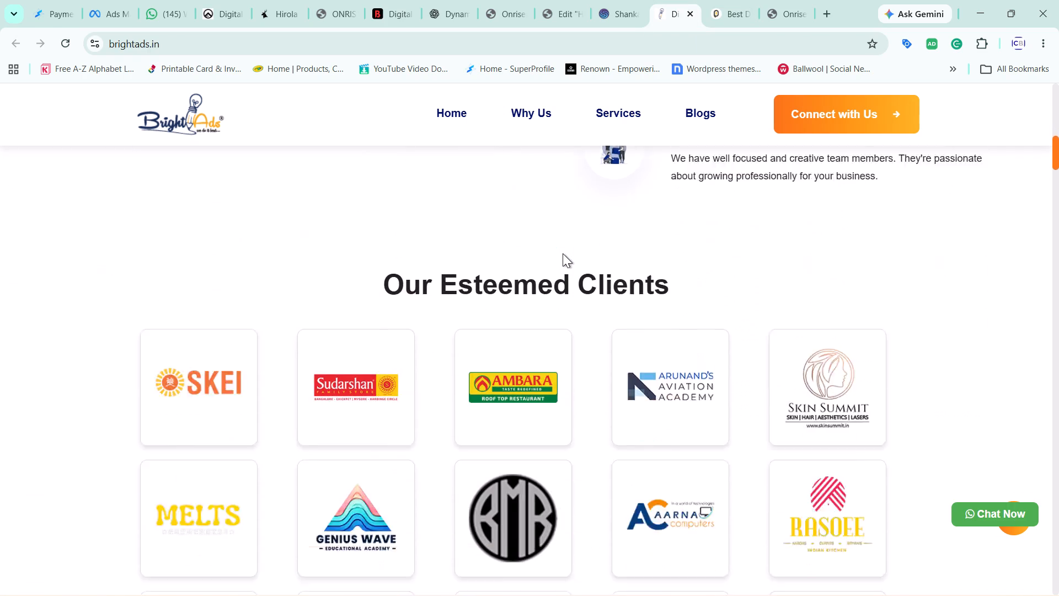
scroll(563, 253, down, 2)
click(609, 4)
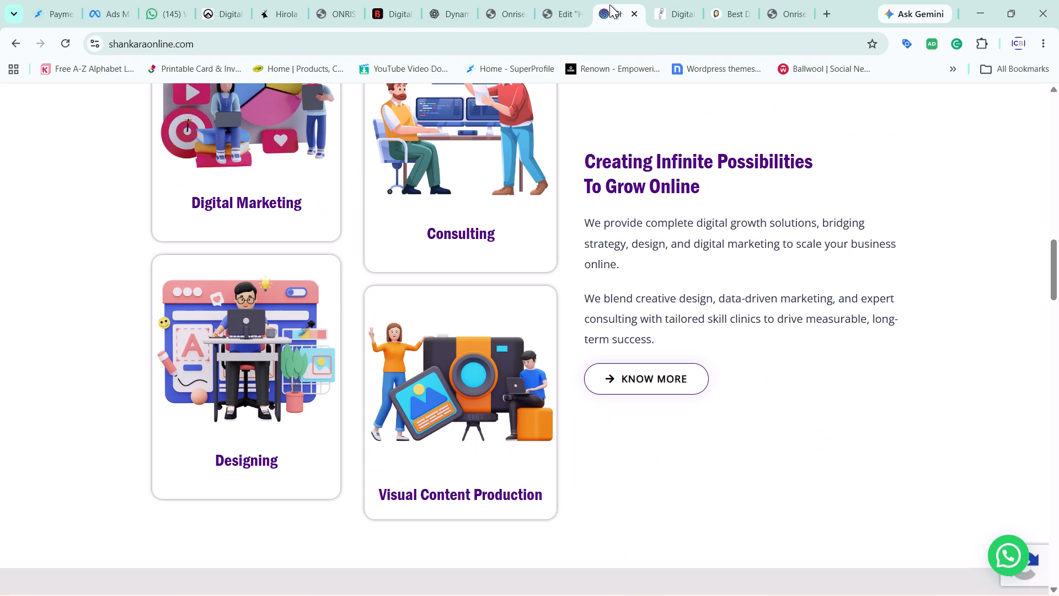
Check Our Services in the Elementor editor, and review the live home page from the hero to "Brand we work with".
click(566, 0)
scroll(535, 204, up, 4)
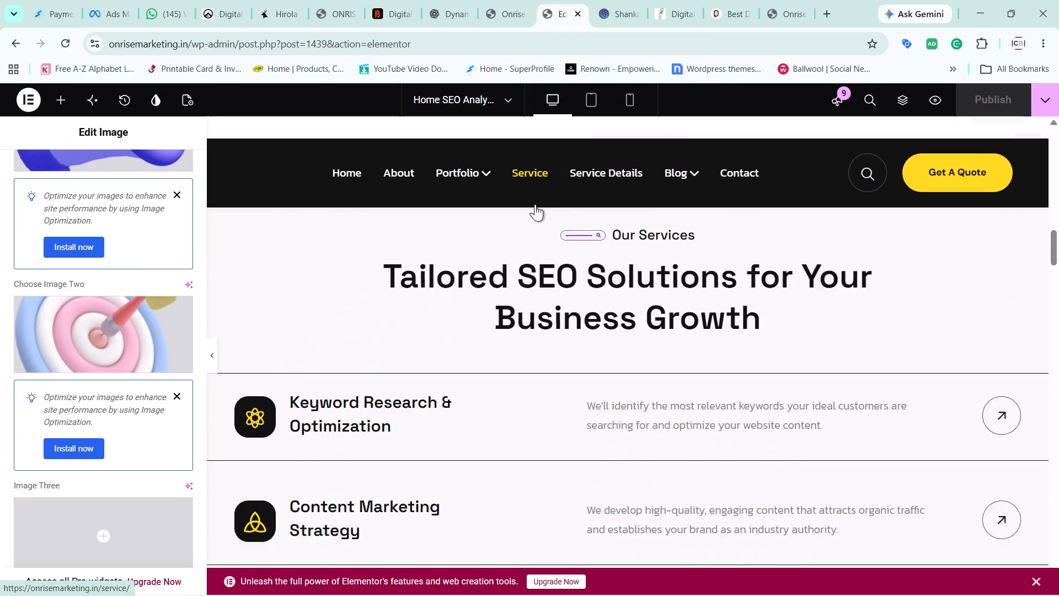
click(805, 0)
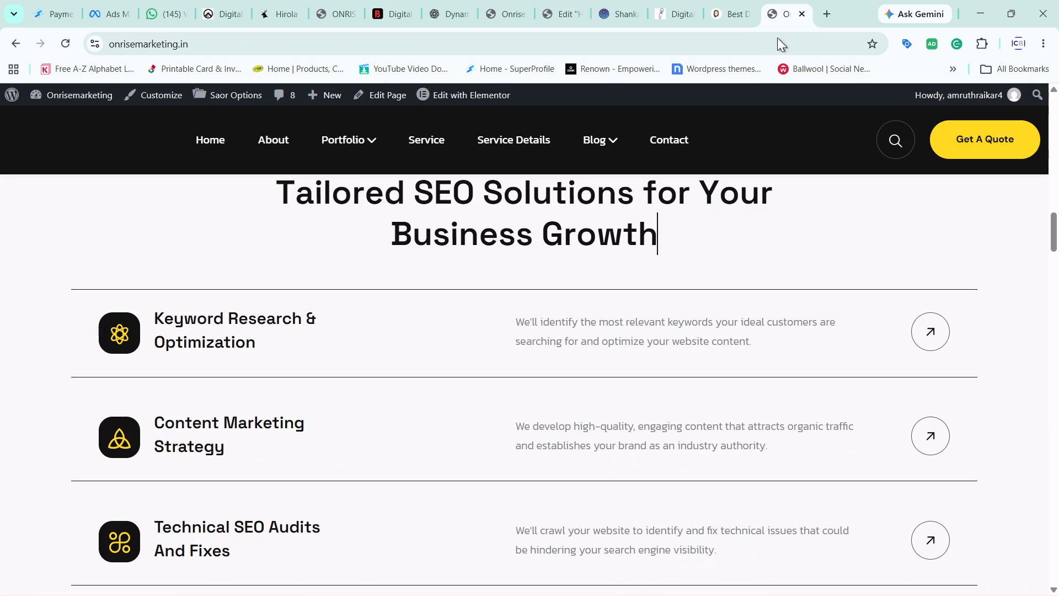
scroll(673, 425, up, 9)
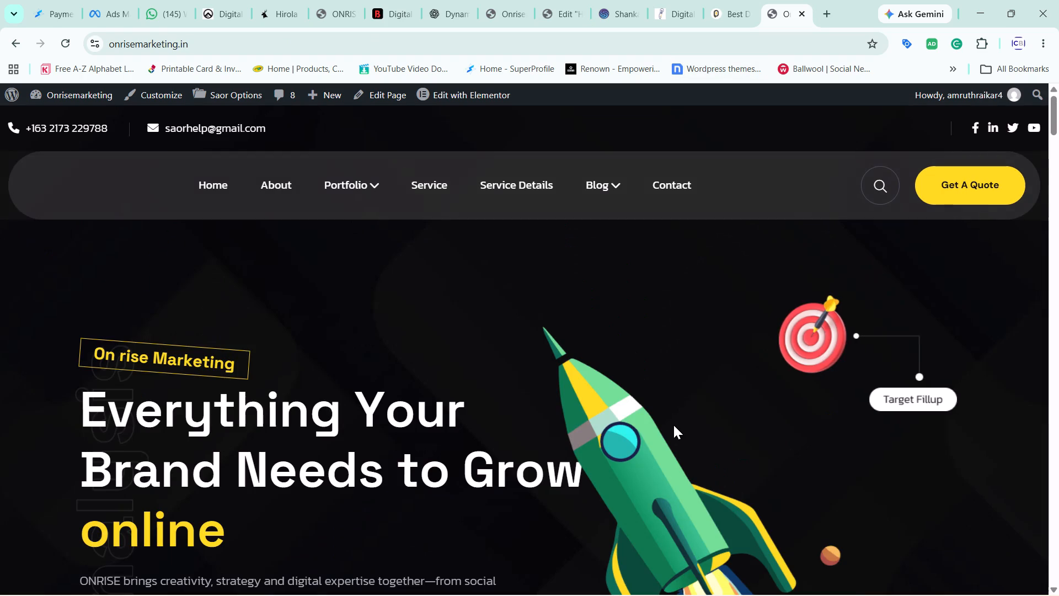
scroll(673, 425, up, 3)
scroll(673, 425, down, 5)
scroll(673, 425, up, 3)
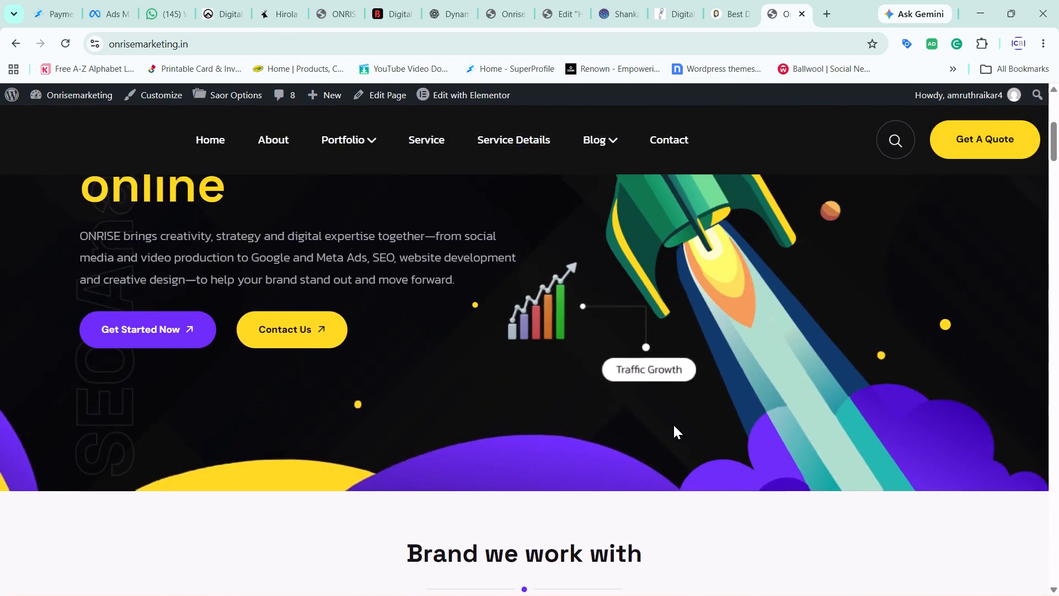
scroll(673, 425, up, 2)
scroll(673, 425, down, 2)
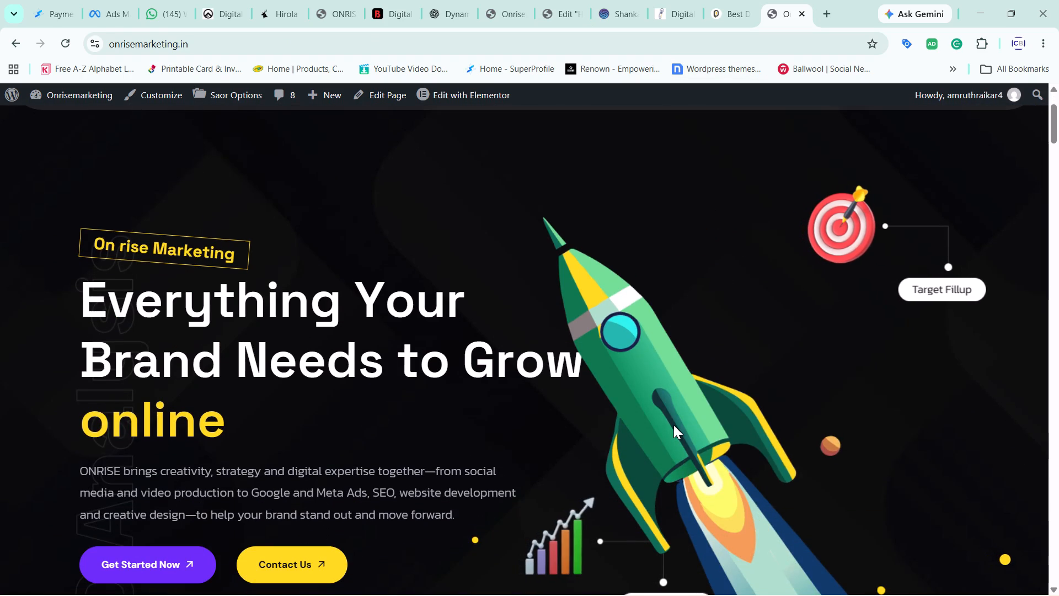
scroll(673, 425, down, 3)
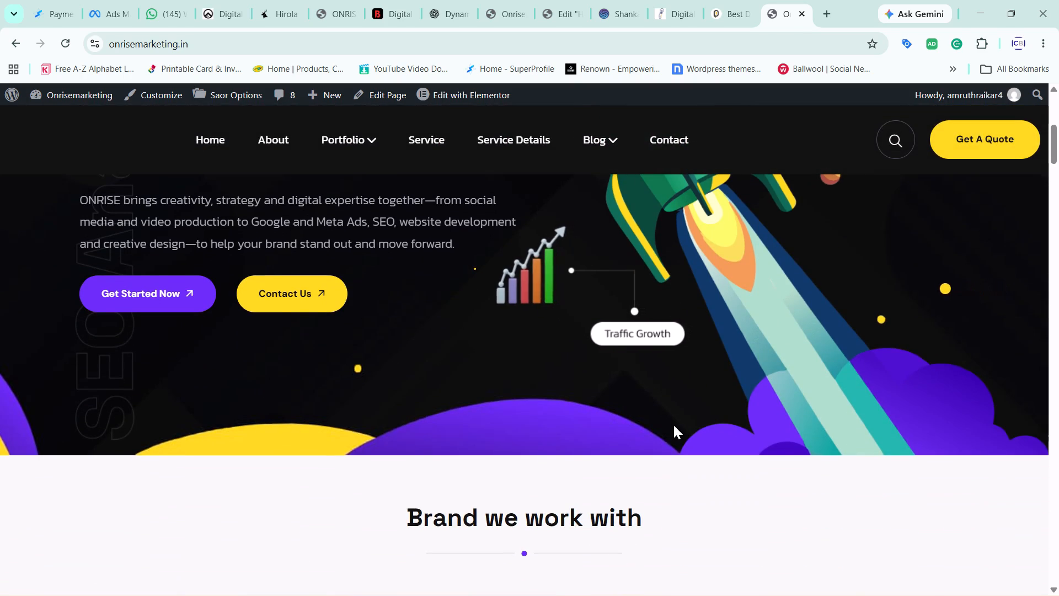
scroll(673, 425, up, 1)
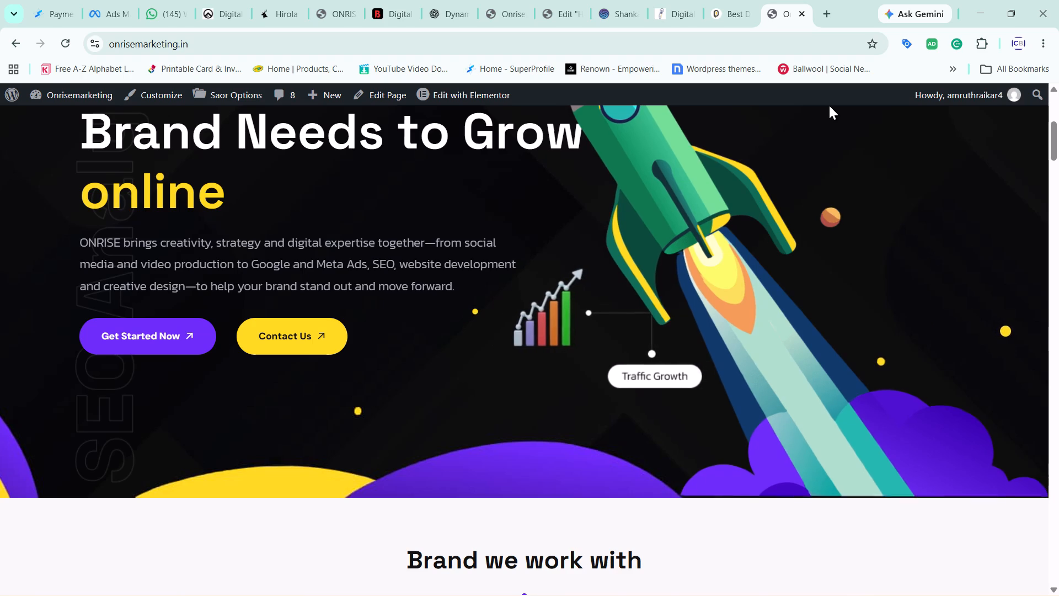
Examine the featured works section on the Inbounderz home page, from Social Media Campaign to Branding Works.
click(736, 11)
scroll(665, 294, down, 4)
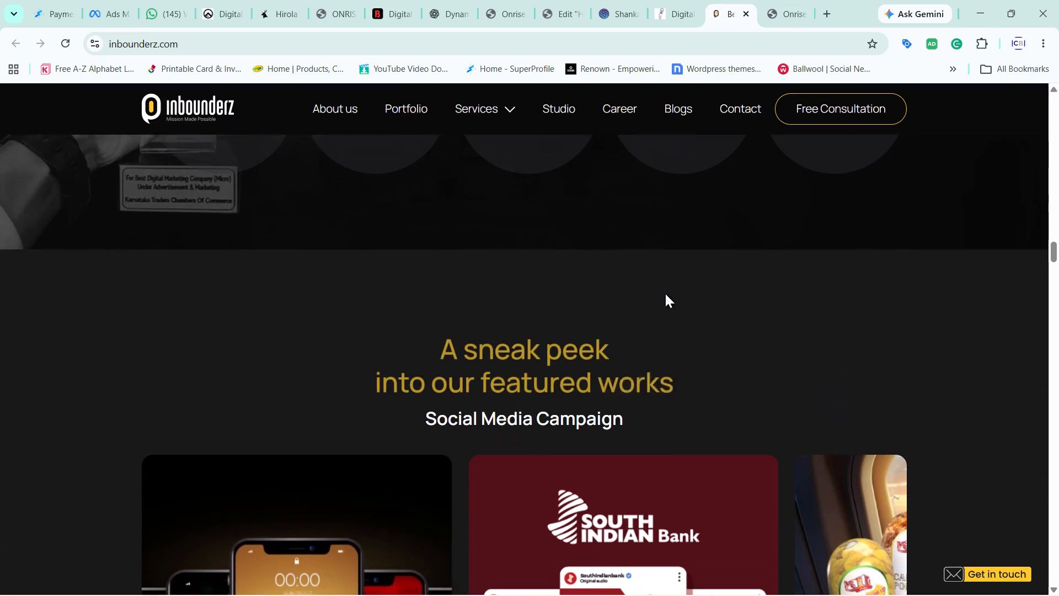
scroll(665, 294, down, 2)
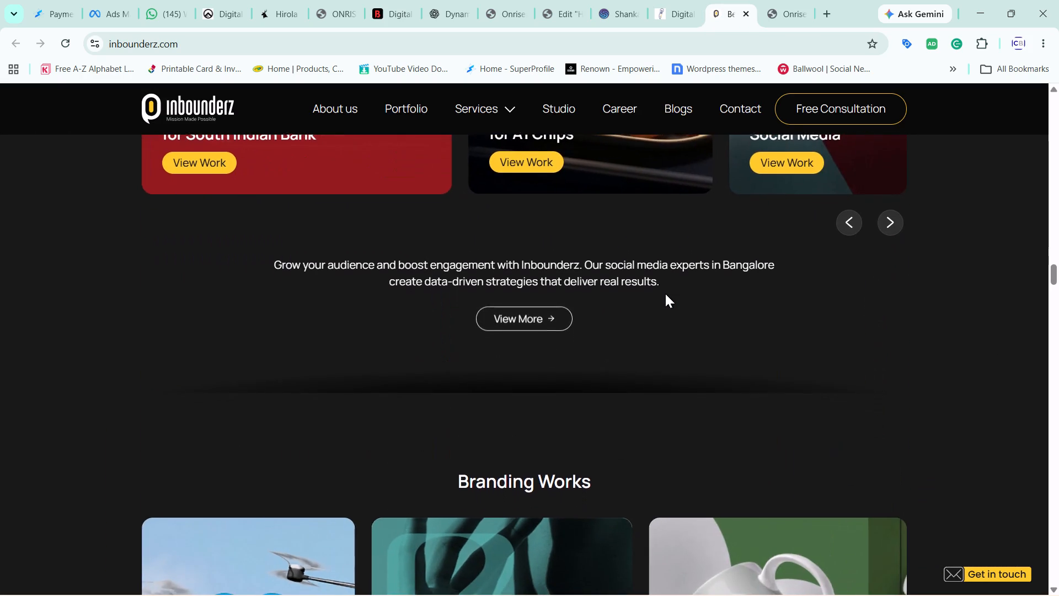
scroll(665, 294, up, 3)
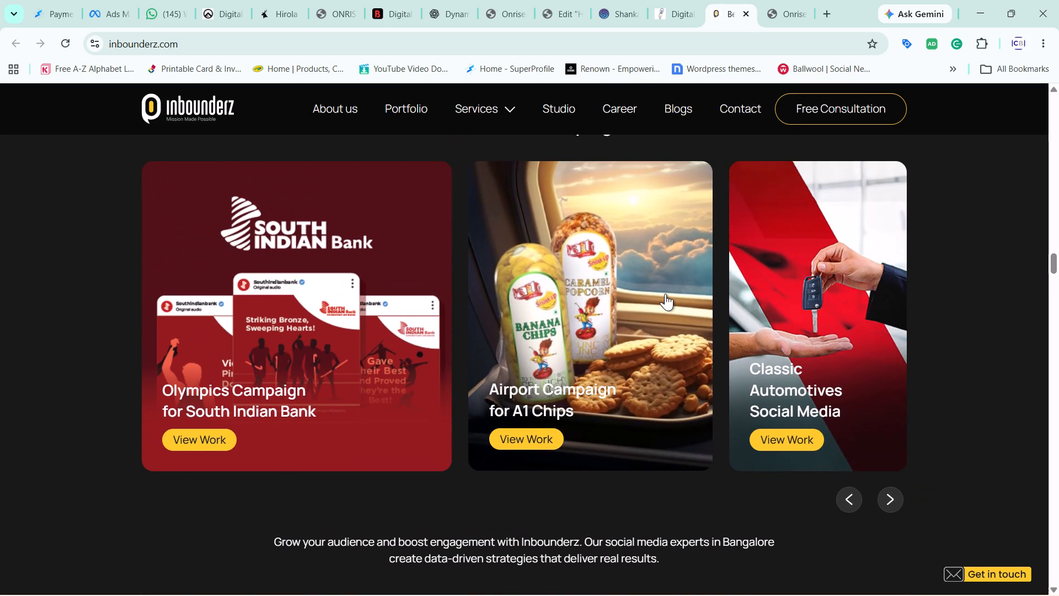
scroll(665, 294, up, 1)
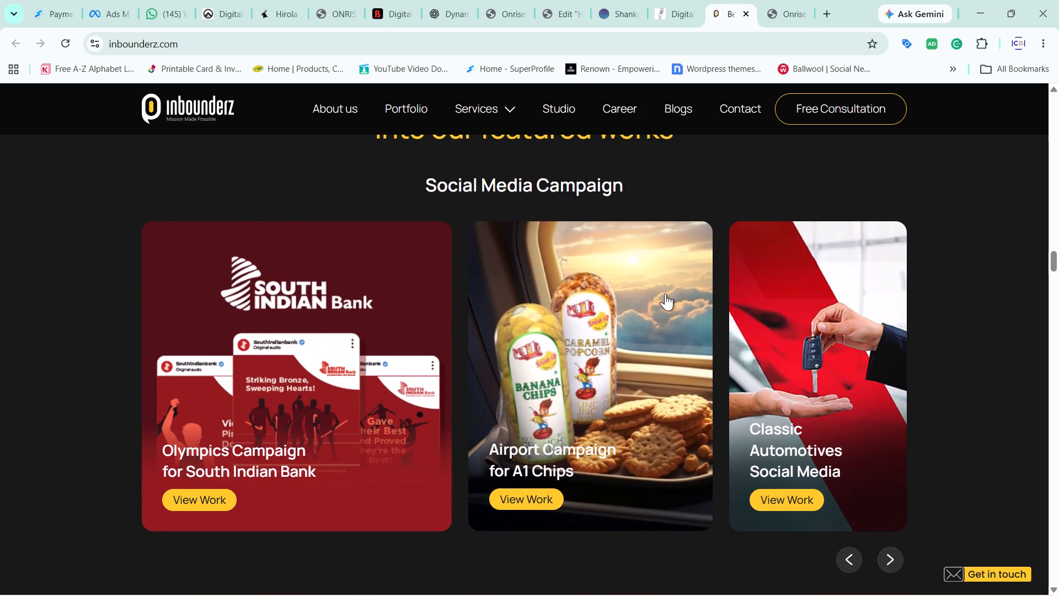
In the Elementor editor, open the Our Services section's Services widget and inspect the fields of its first item.
click(568, 0)
scroll(418, 303, up, 3)
scroll(418, 303, down, 4)
scroll(418, 303, up, 1)
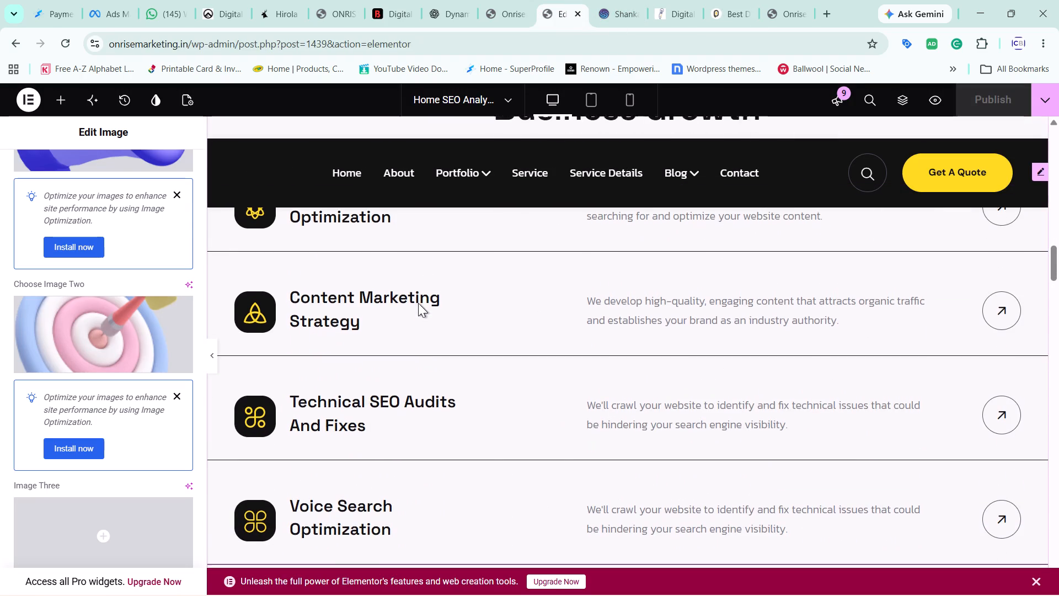
scroll(418, 303, up, 2)
scroll(418, 303, down, 1)
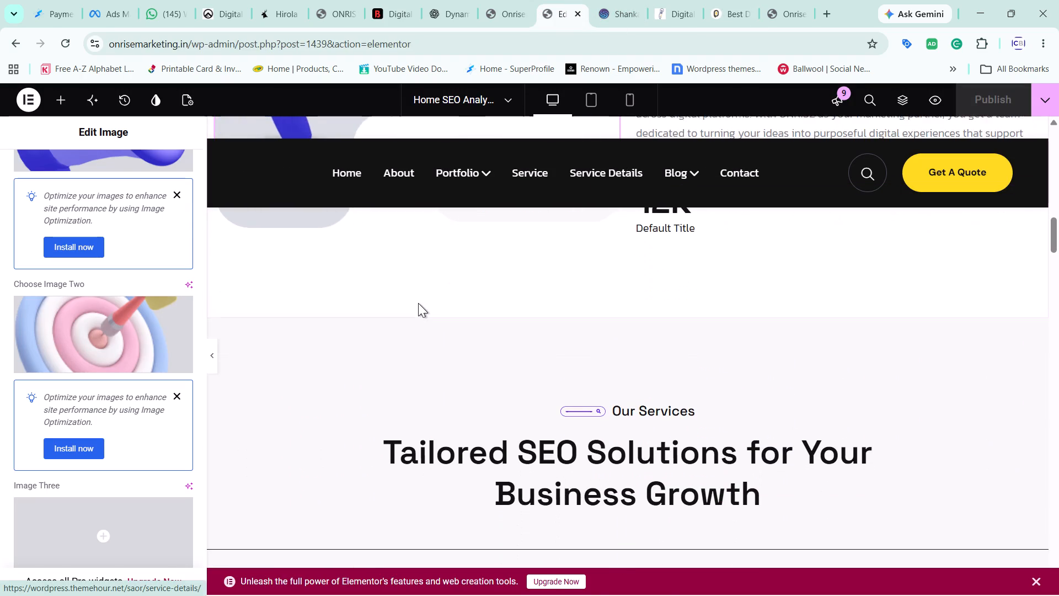
scroll(468, 425, down, 2)
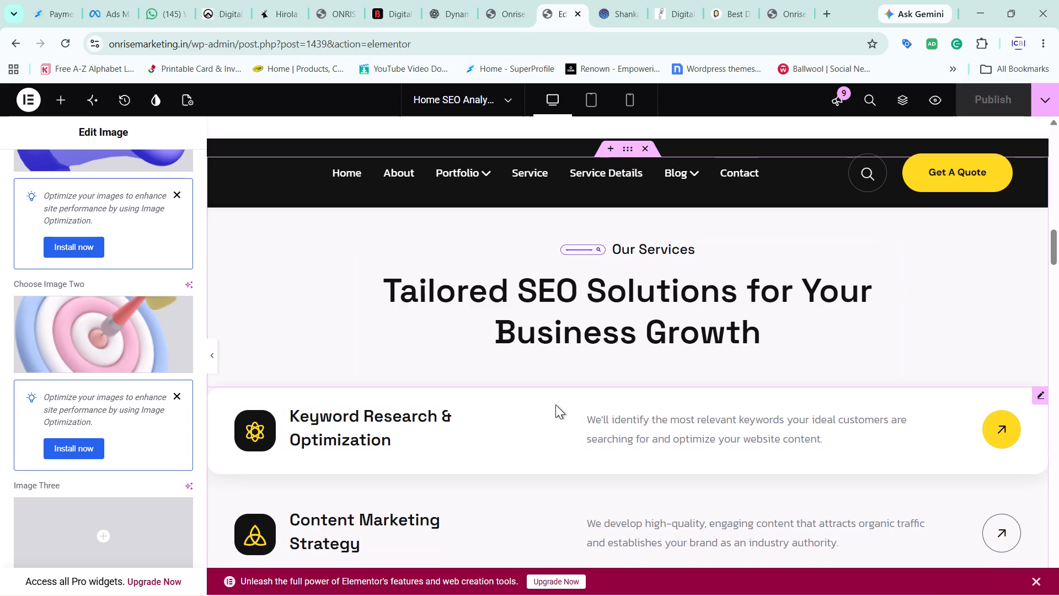
click(582, 400)
scroll(585, 326, up, 1)
click(615, 296)
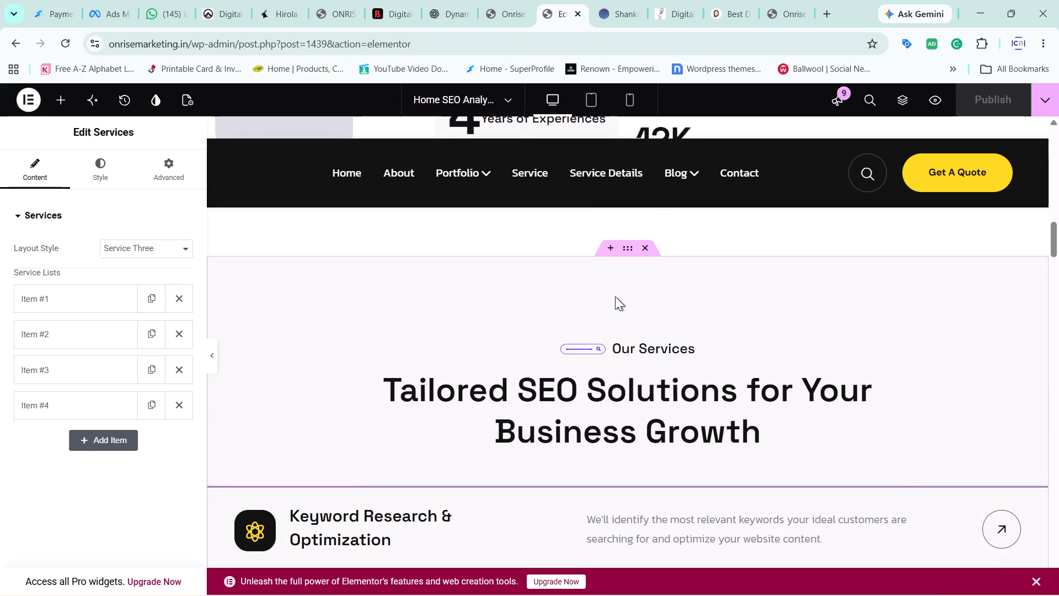
scroll(582, 310, down, 4)
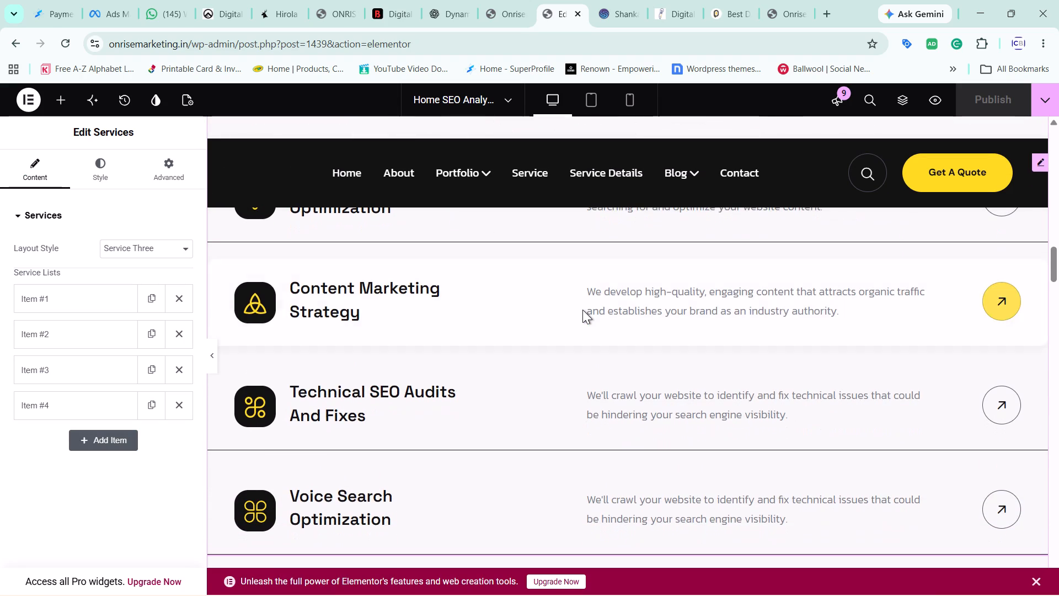
click(114, 301)
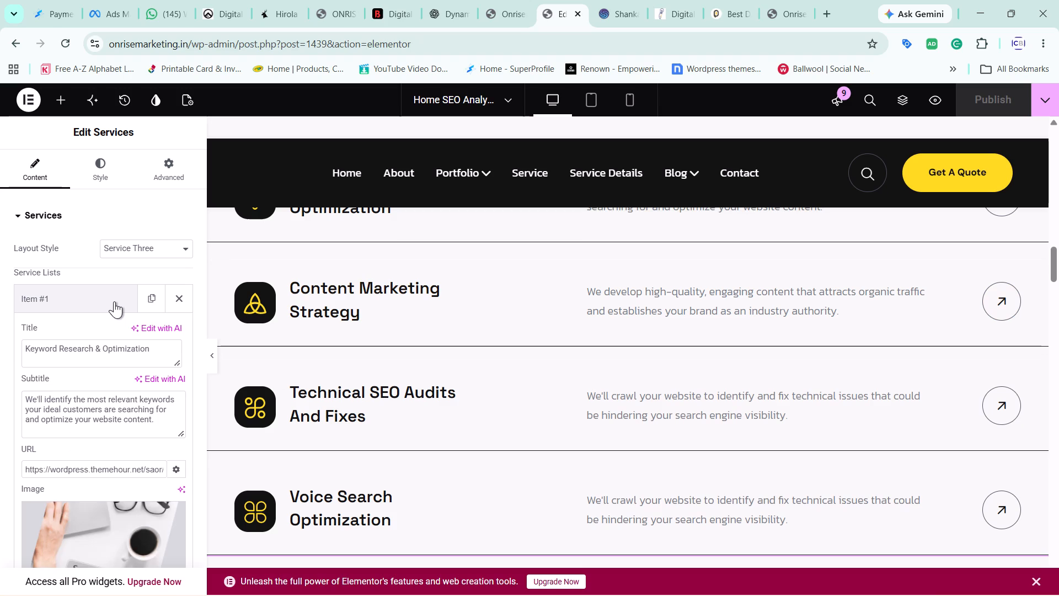
click(114, 301)
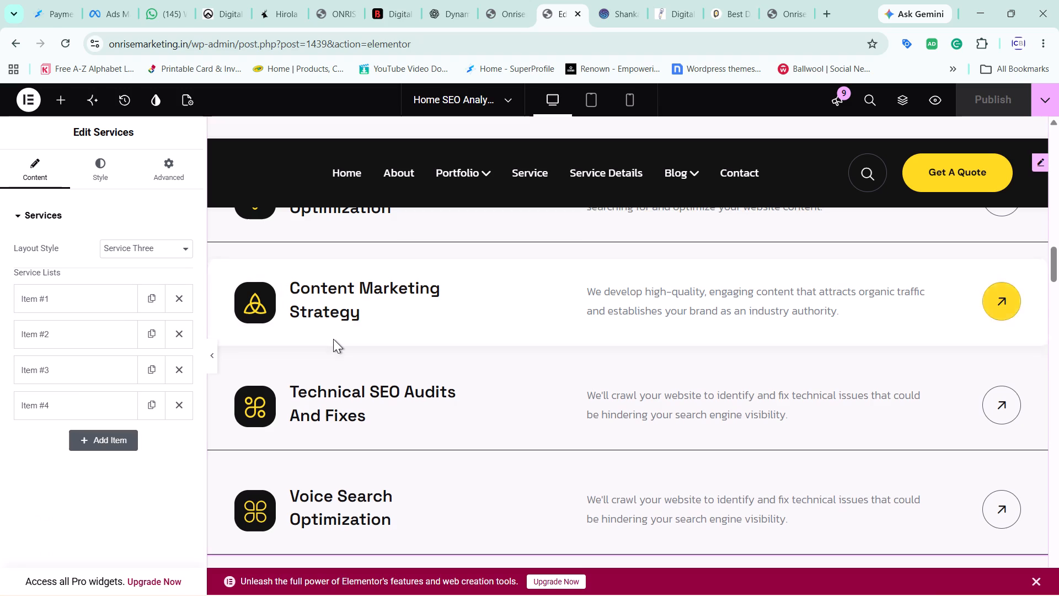